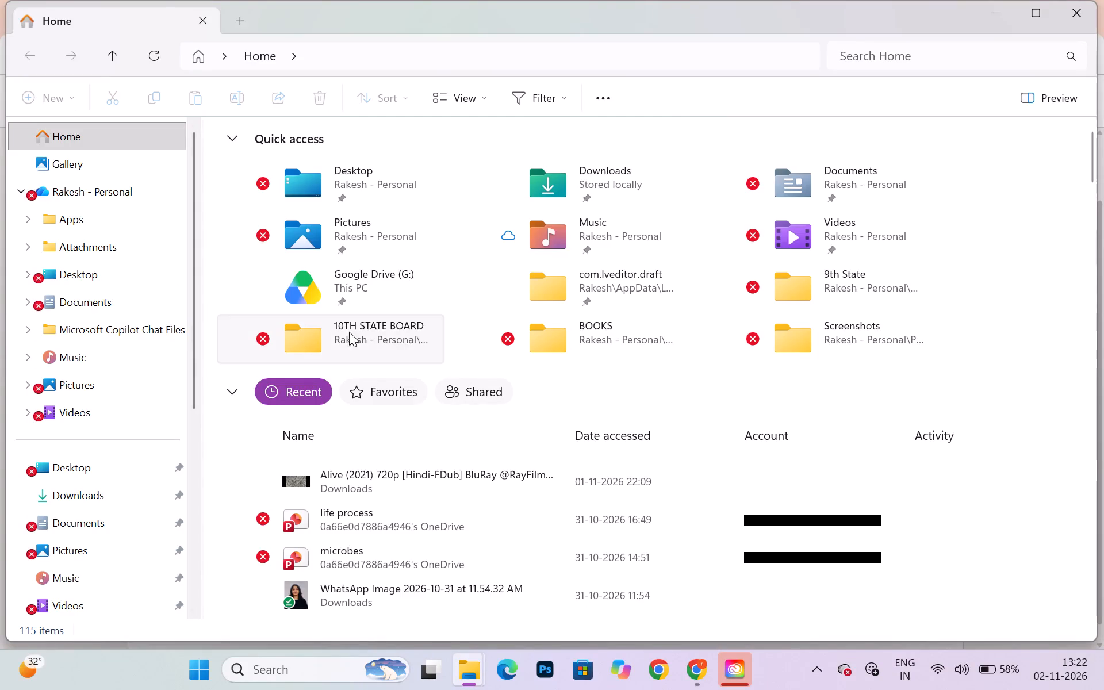
Open the 8th CBSE folder inside the FOUNDATION PW folder on the Desktop.
double_click(73, 466)
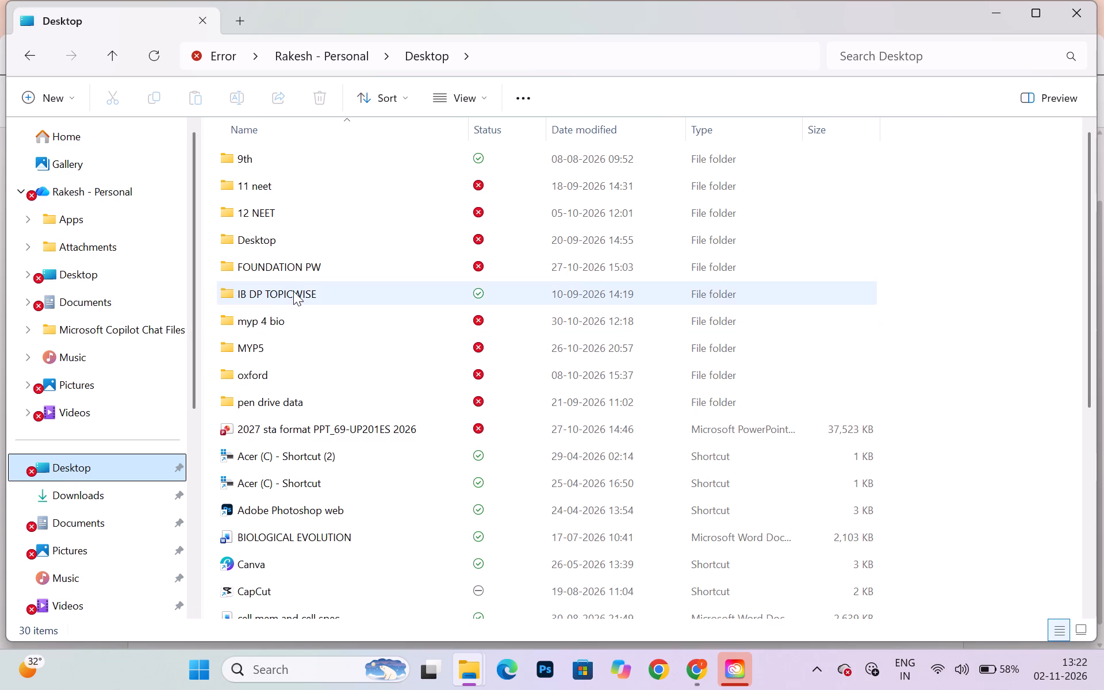
double_click(294, 270)
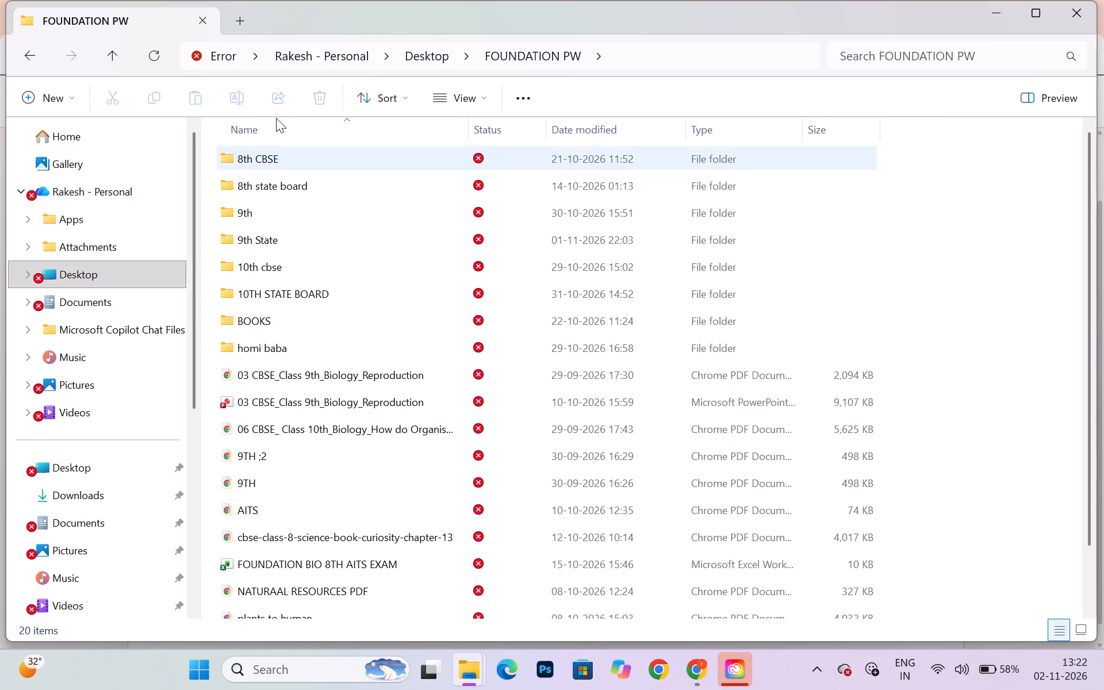
double_click(266, 162)
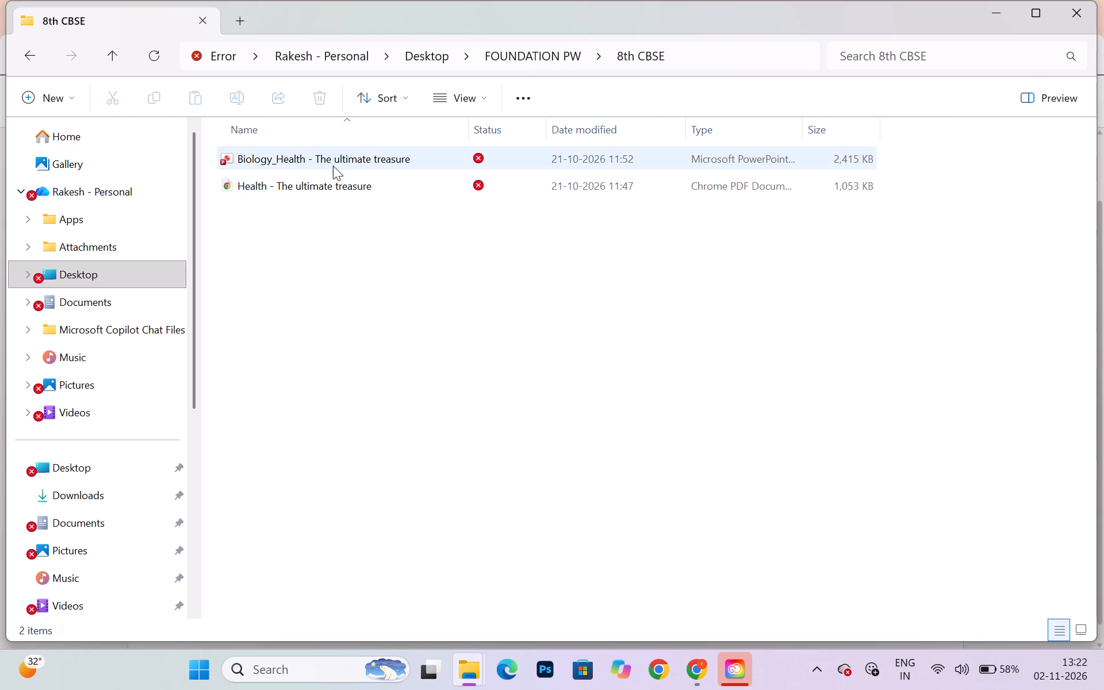
click(389, 349)
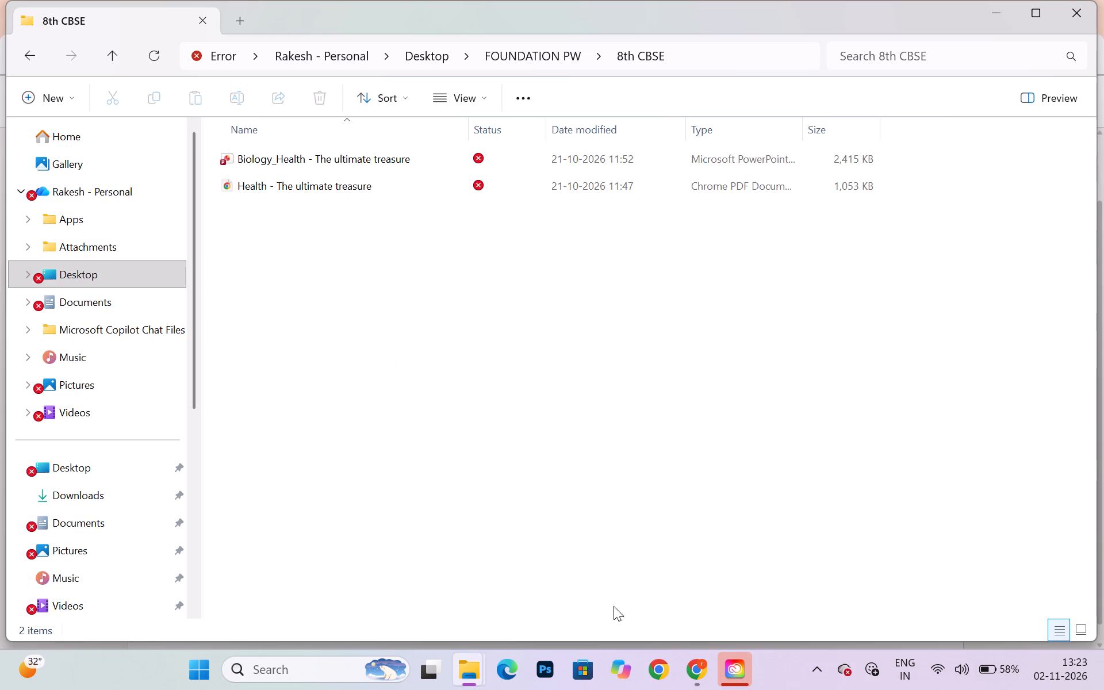
Switch to Google Chrome, maximize its window and open a browsing session with the pw.live work profile.
double_click(654, 666)
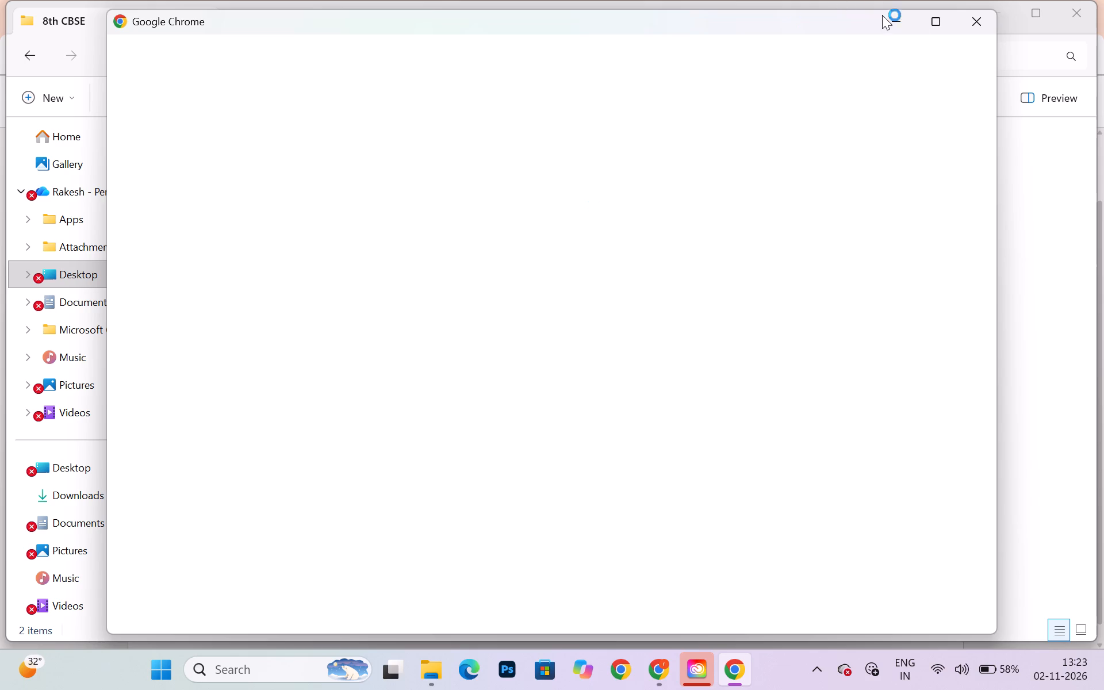
click(939, 20)
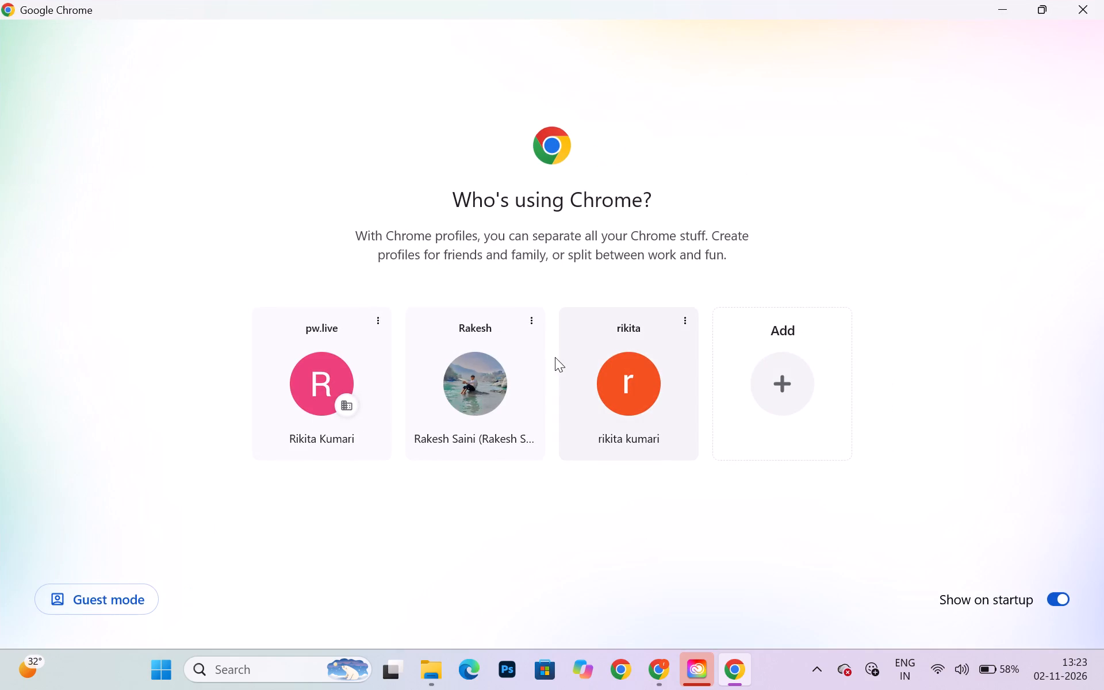
double_click(347, 347)
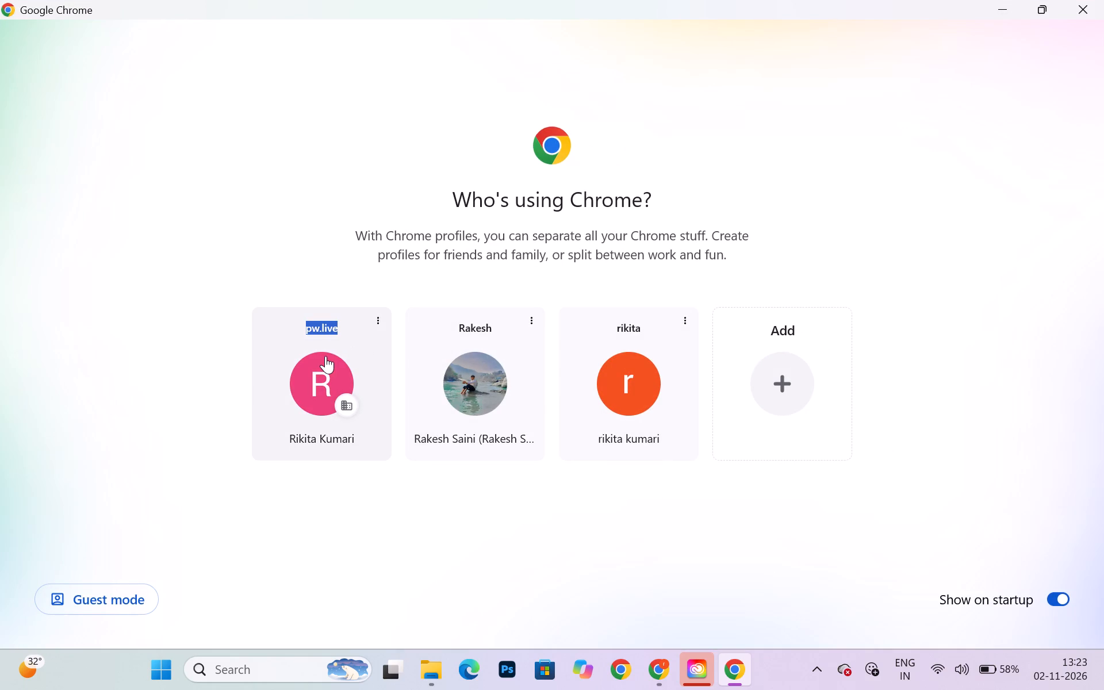
click(325, 356)
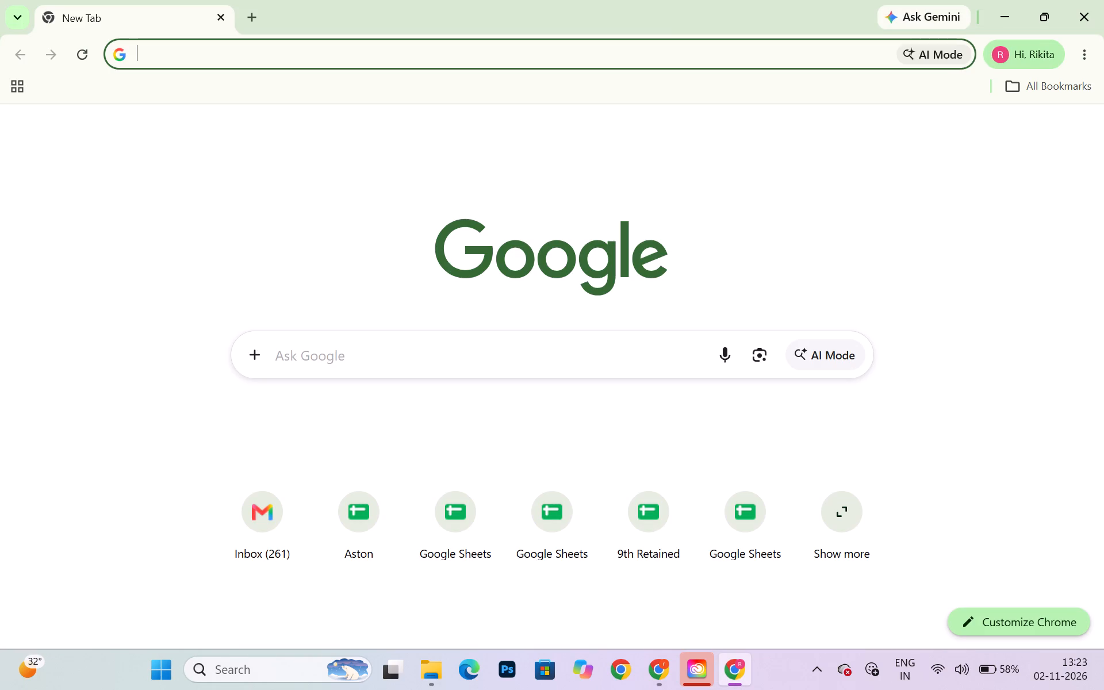
click(458, 355)
click(83, 448)
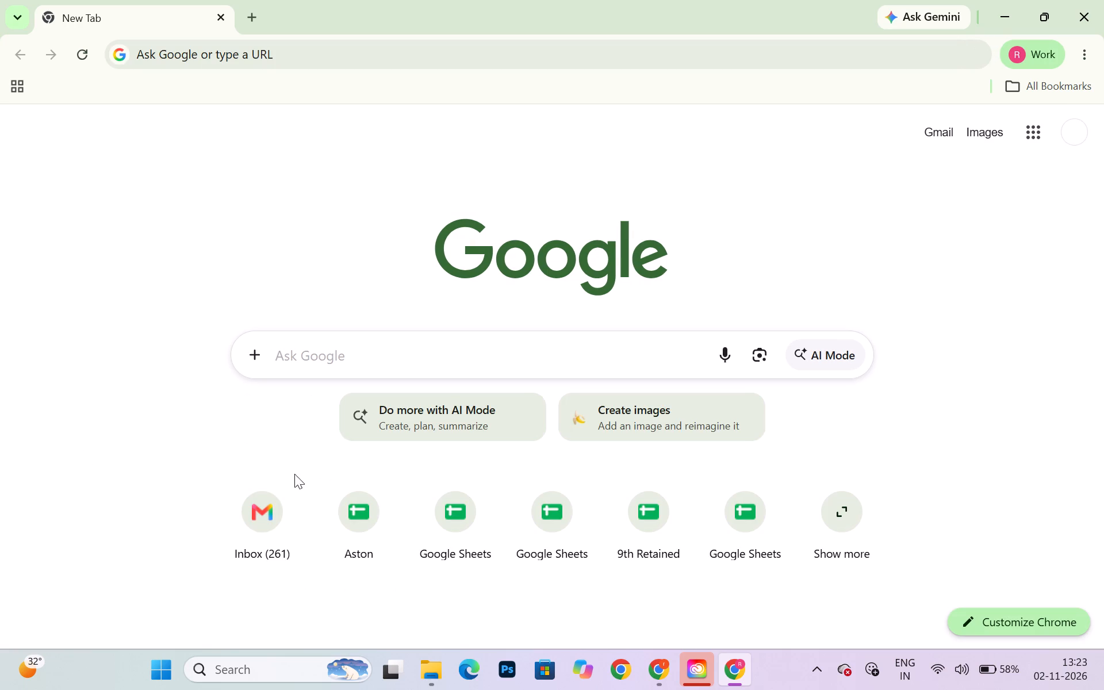
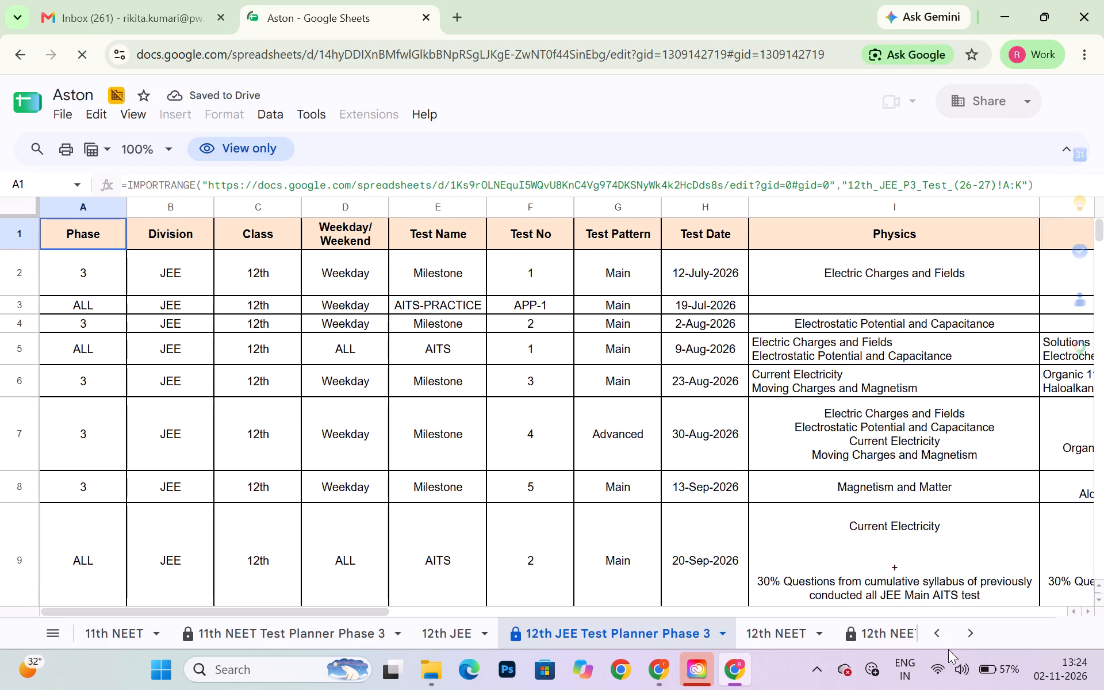
In the Aston spreadsheet in Google Chrome, open the 8th Test Planner - Phase 2 sheet.
click(942, 620)
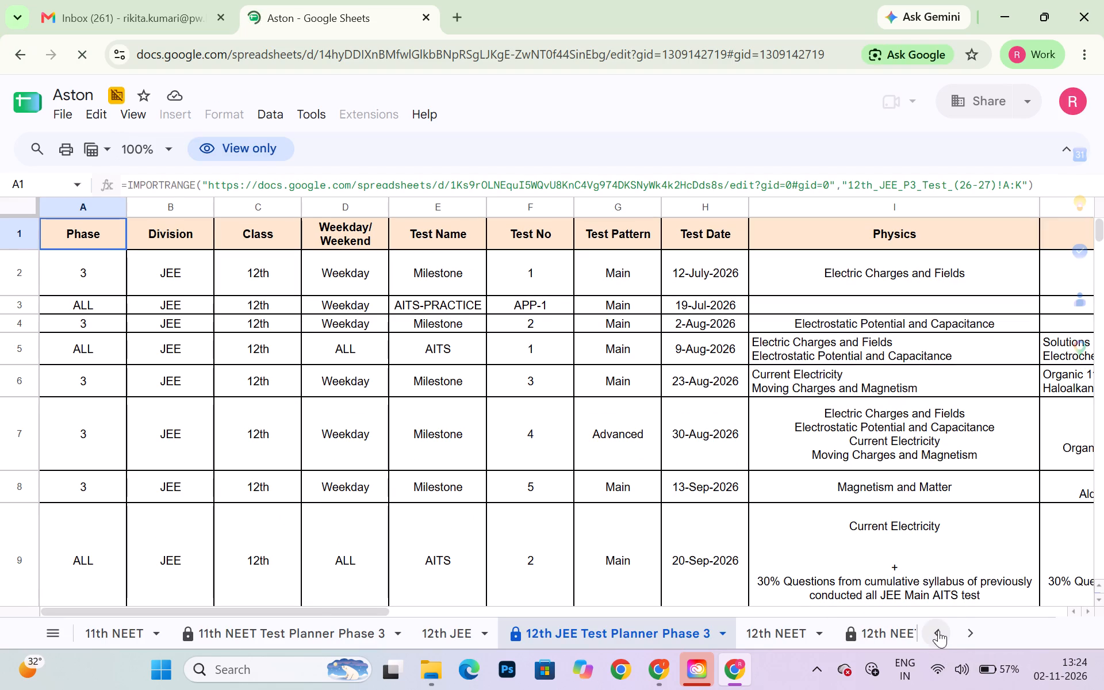
click(938, 624)
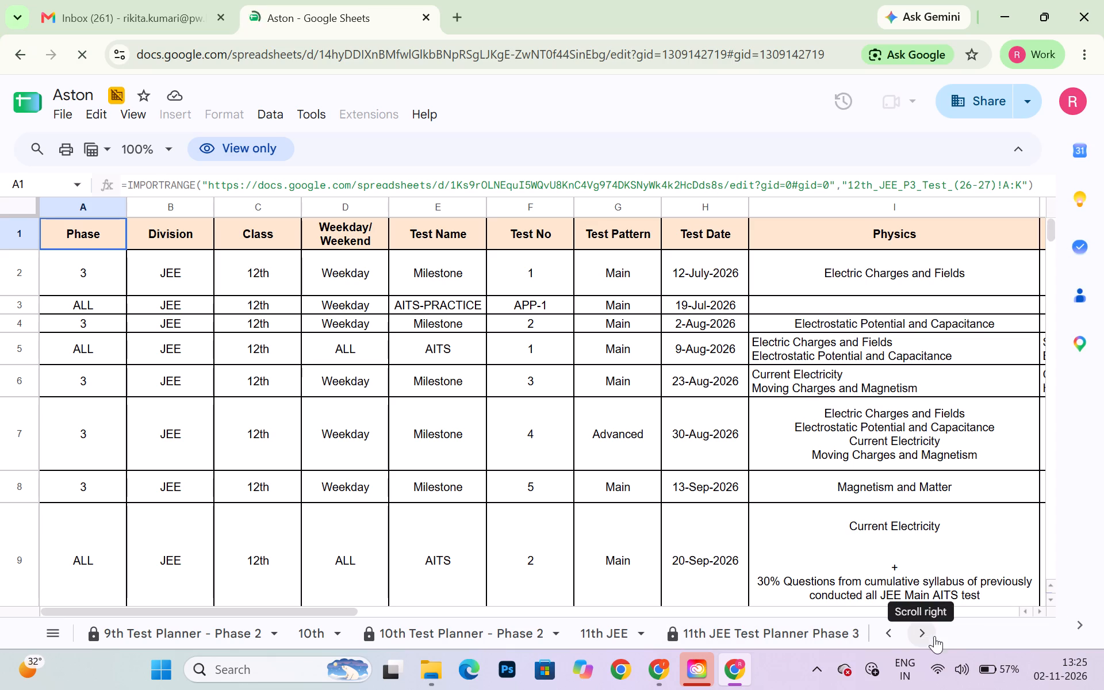
click(886, 634)
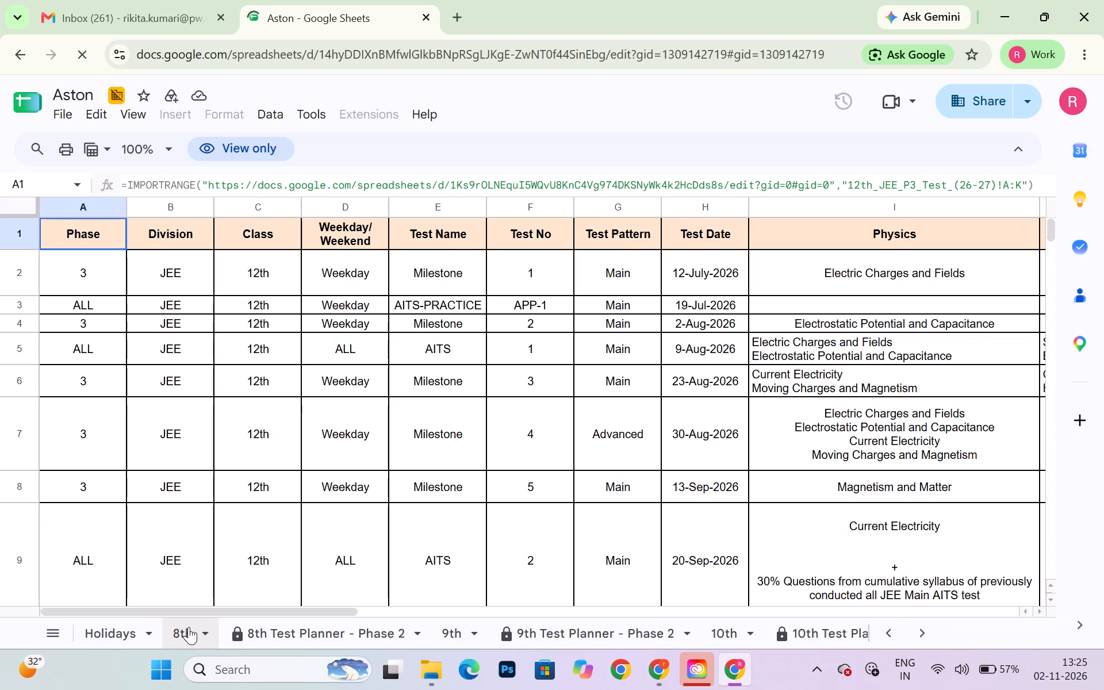
click(267, 630)
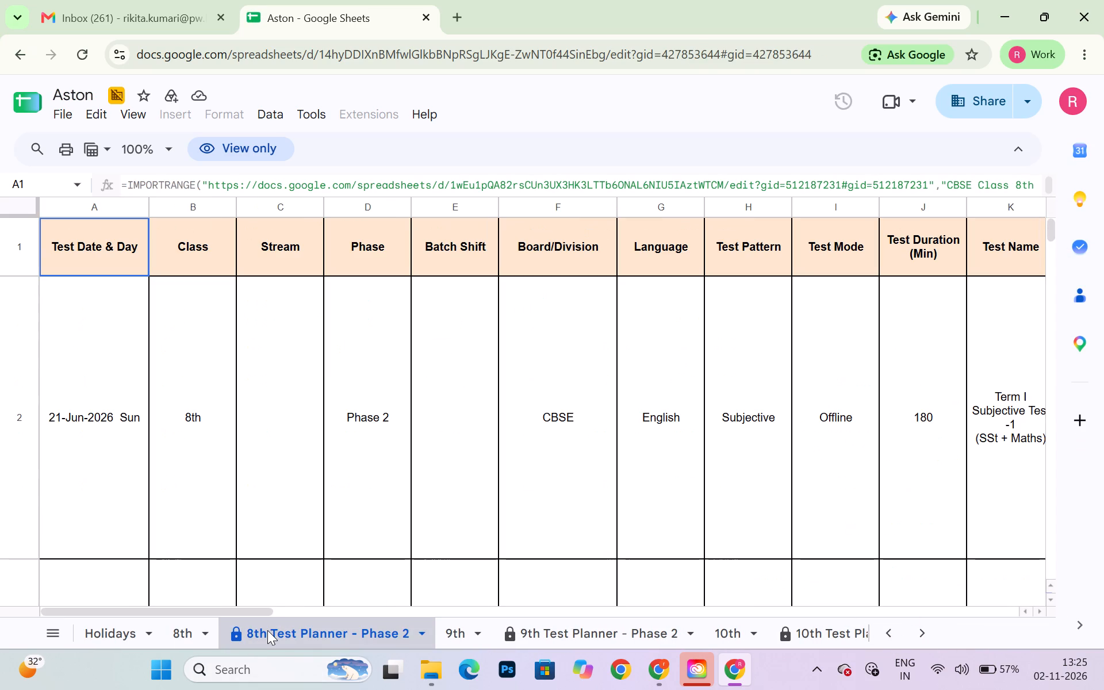
Look through the class 8 CBSE test dates and test names in the planner, from June down to the end of November 2026.
scroll(292, 428, down, 3)
scroll(292, 428, right, 1)
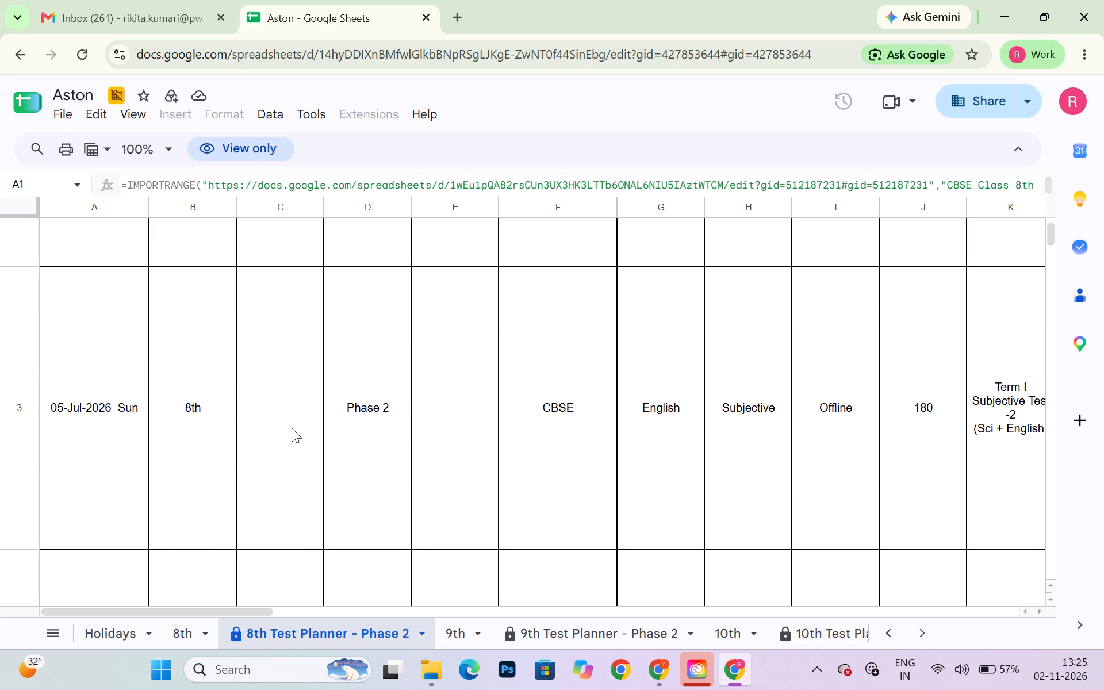
scroll(292, 428, down, 6)
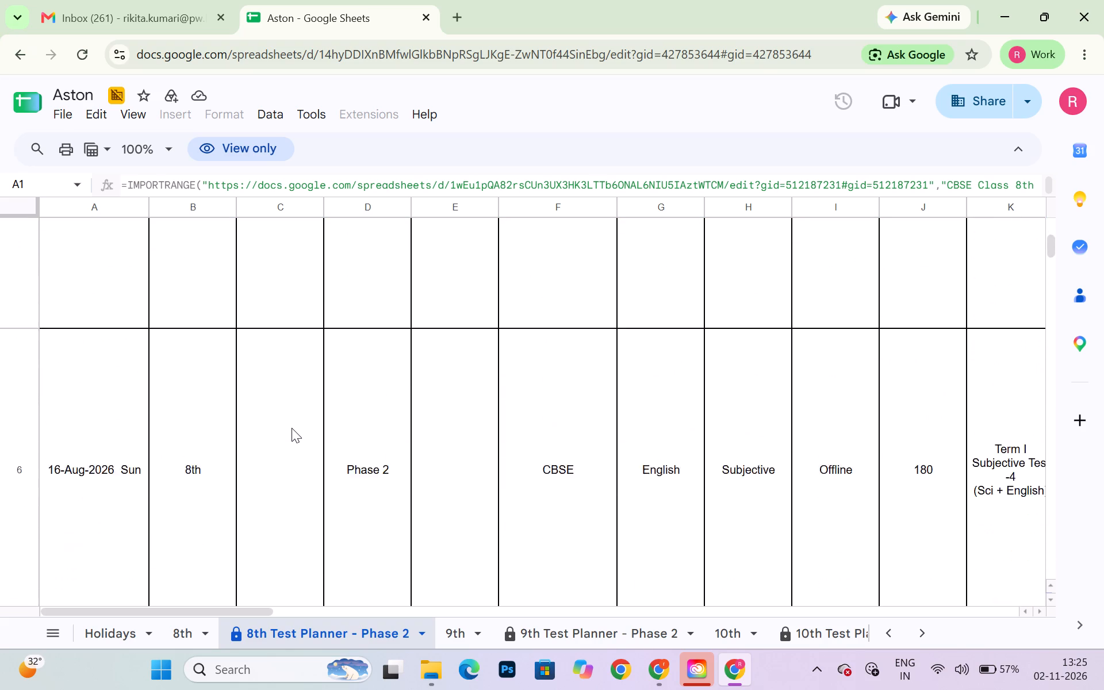
scroll(292, 428, down, 11)
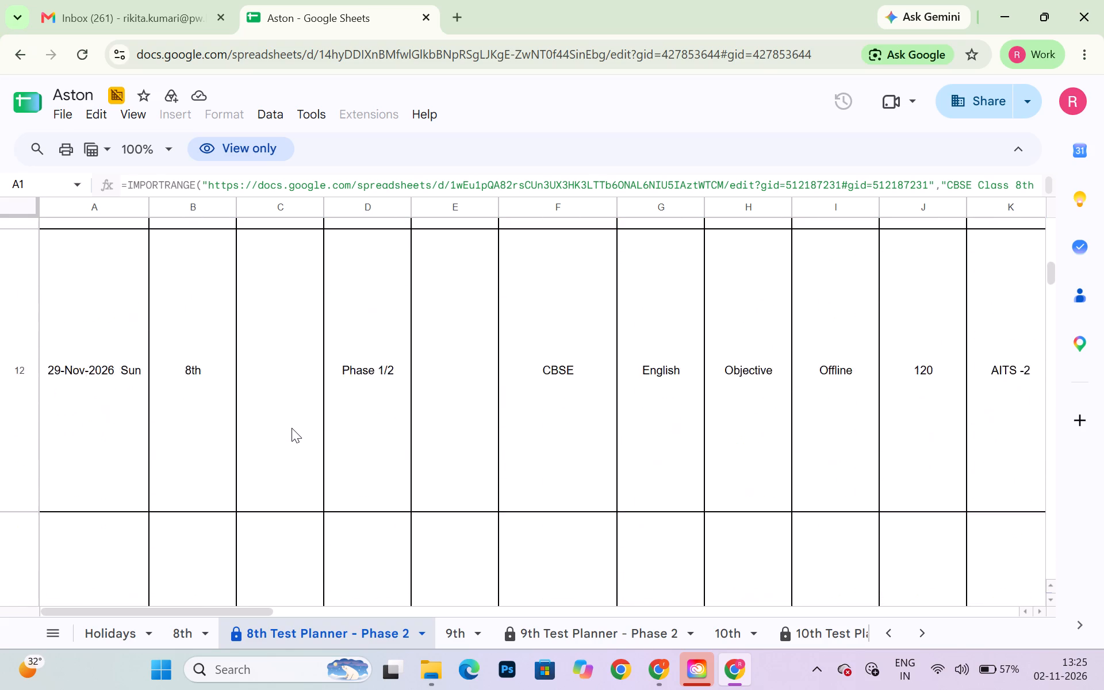
Go back up to the 16-Aug-2026 Term I Subjective Test -4 and examine its science and English syllabus columns.
scroll(292, 428, up, 5)
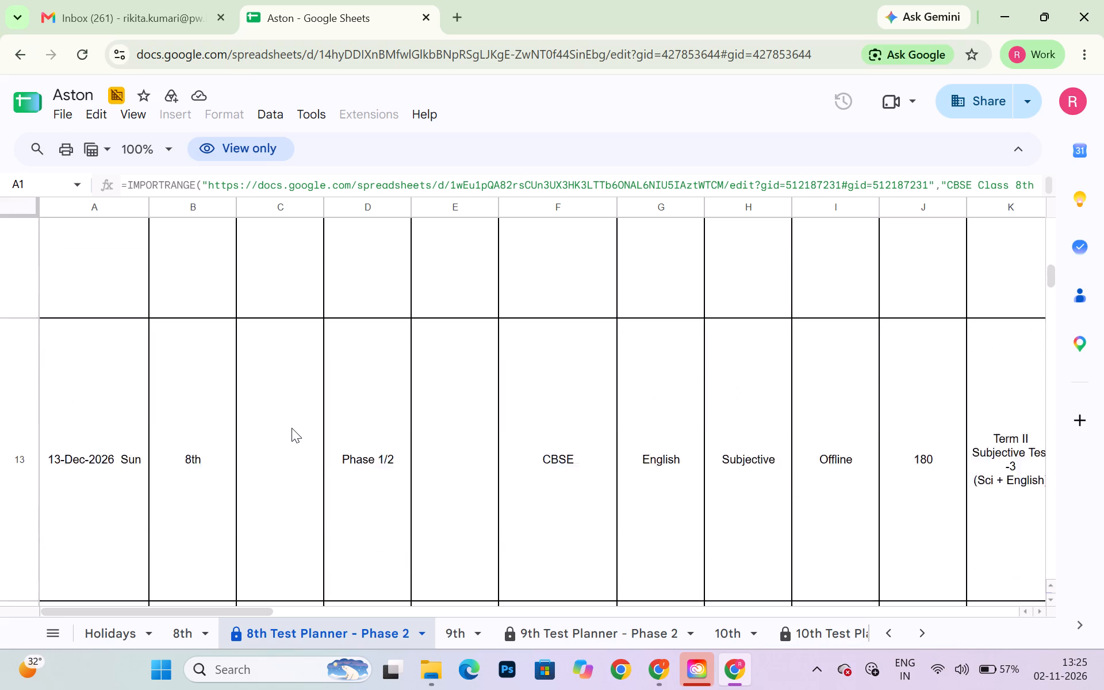
scroll(292, 428, up, 6)
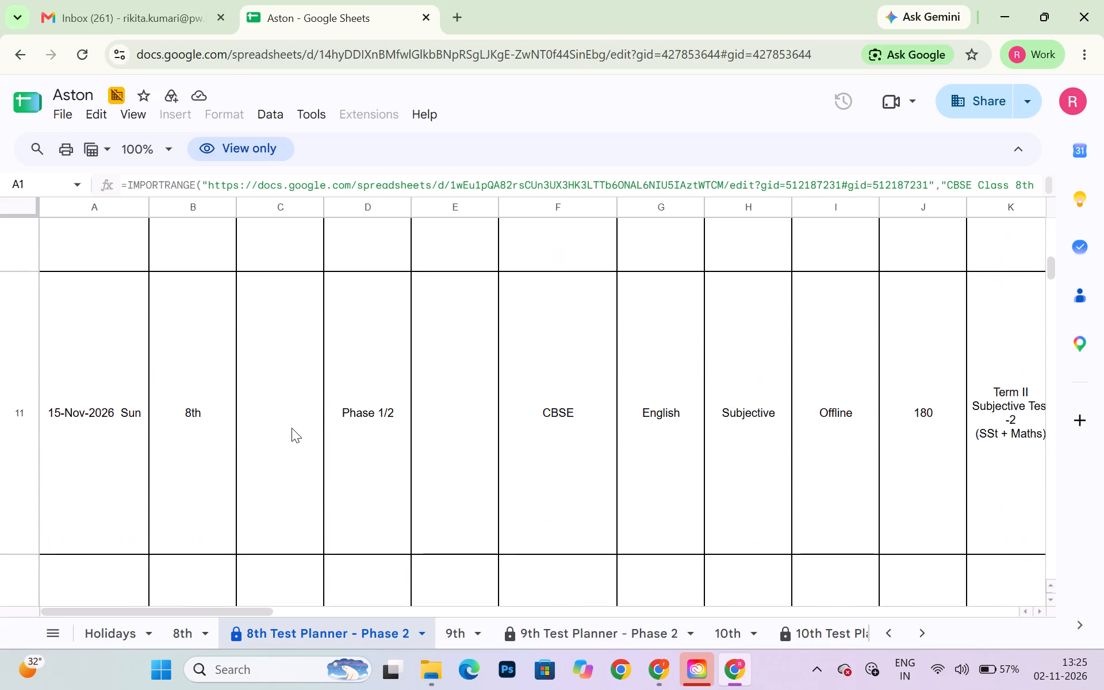
scroll(292, 428, up, 6)
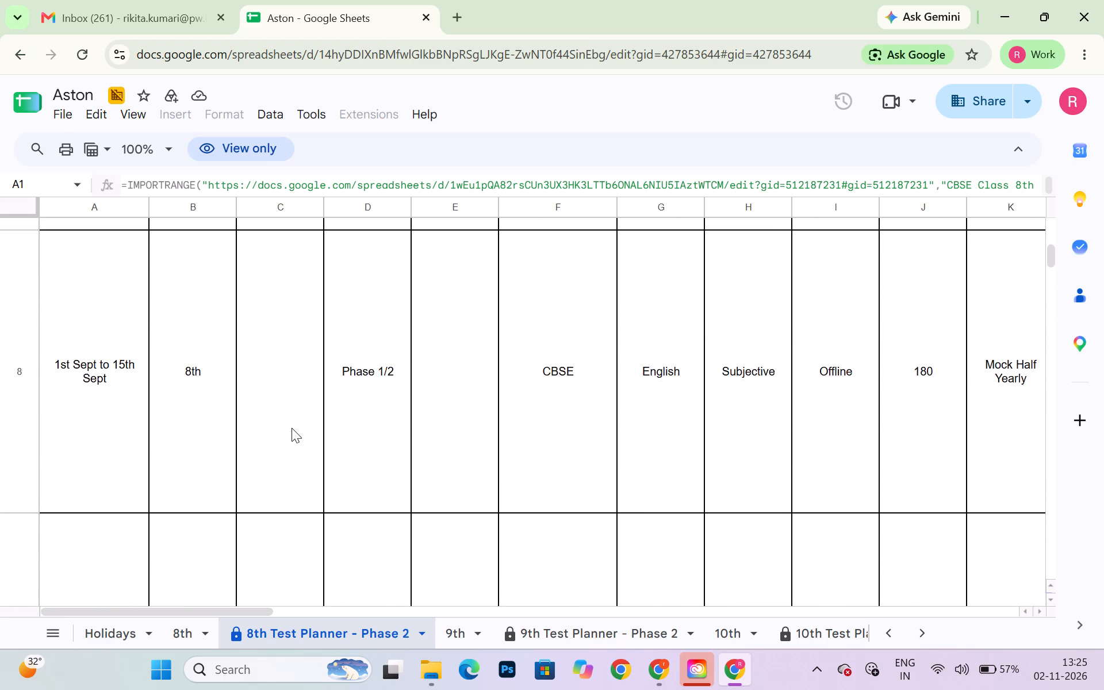
scroll(292, 428, up, 2)
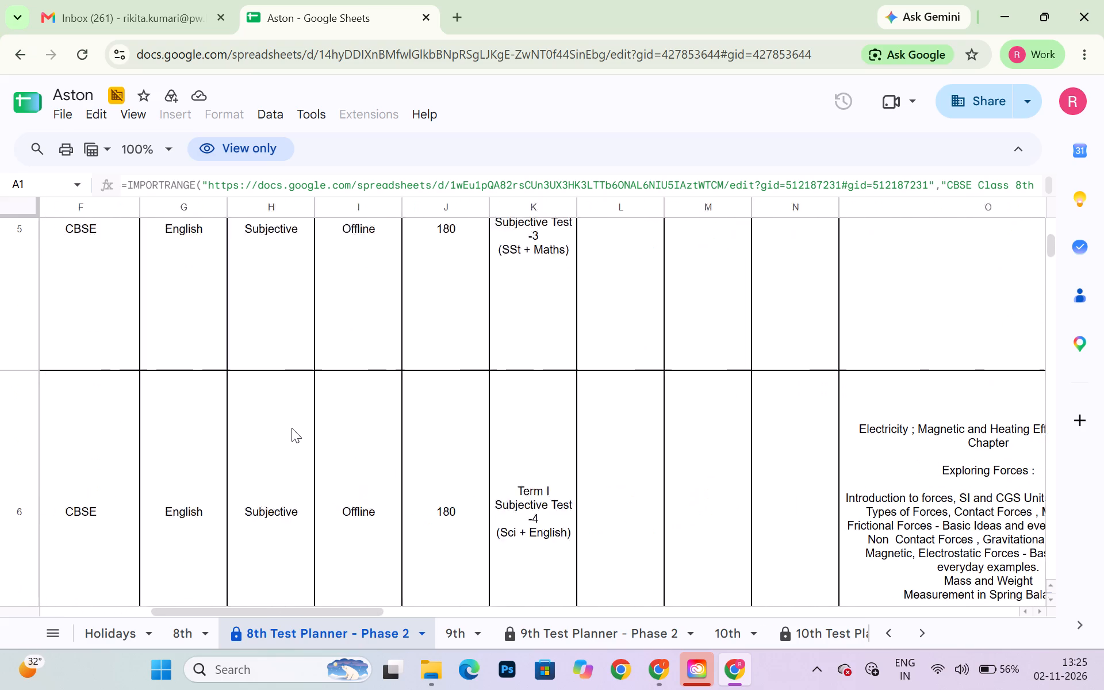
scroll(292, 428, up, 1)
scroll(292, 428, left, 6)
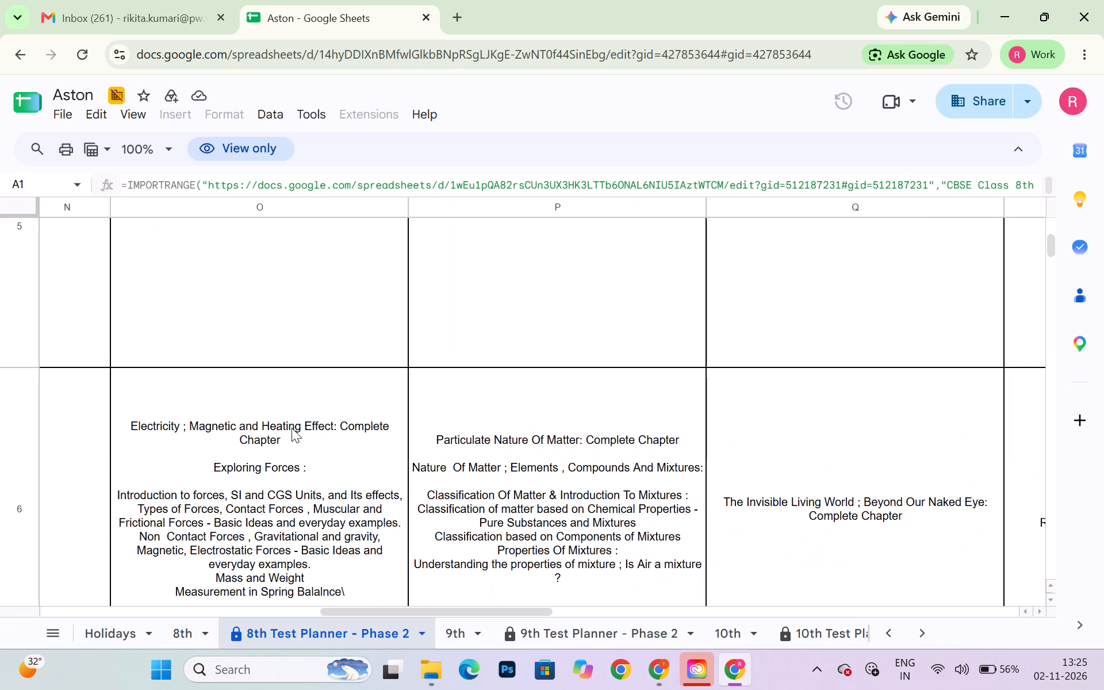
scroll(292, 428, left, 1)
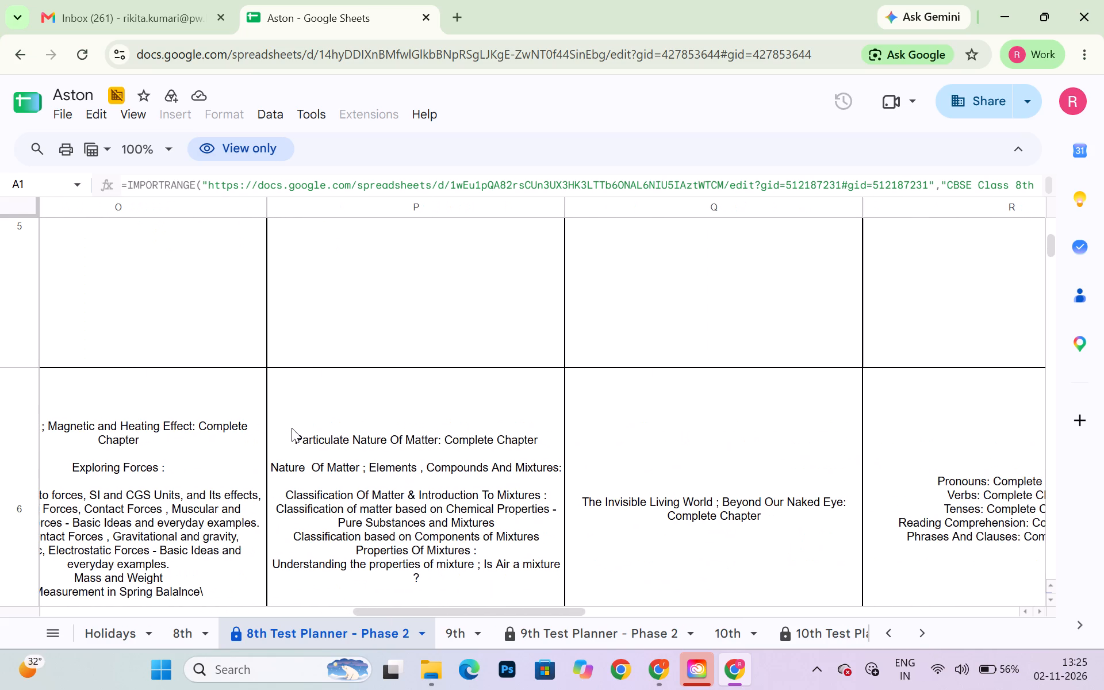
Examine the physics, chemistry and biology topics listed for the tests in rows 10 to 12, including the 29-Nov-2026 AITS -2.
scroll(292, 428, down, 2)
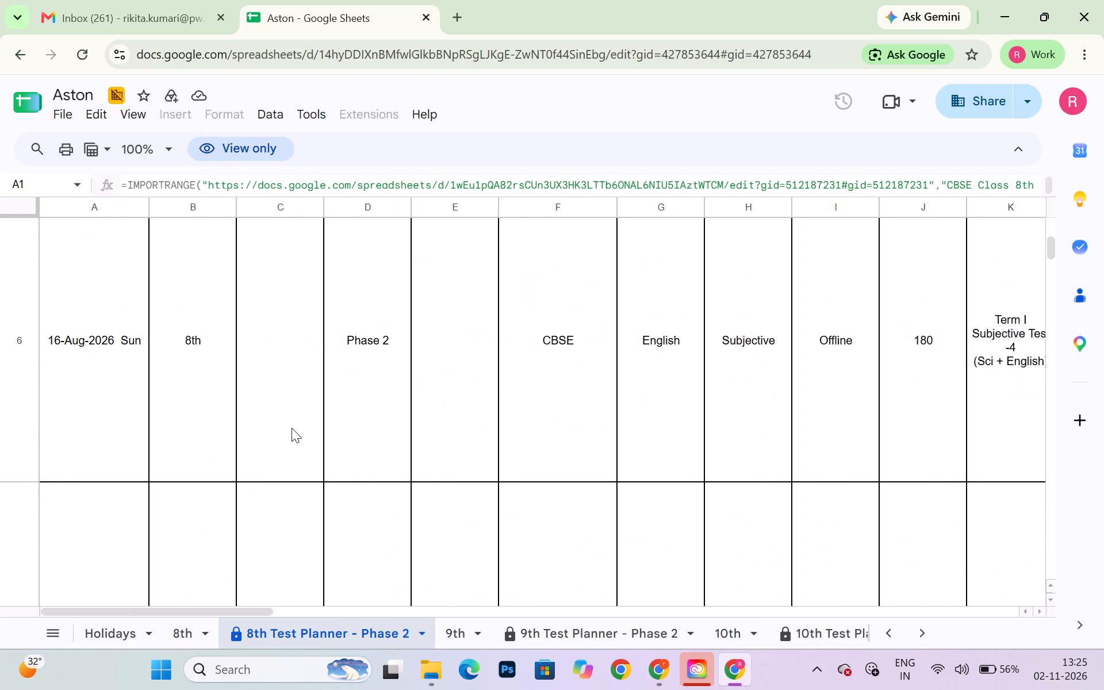
scroll(292, 428, right, 1)
scroll(292, 428, down, 4)
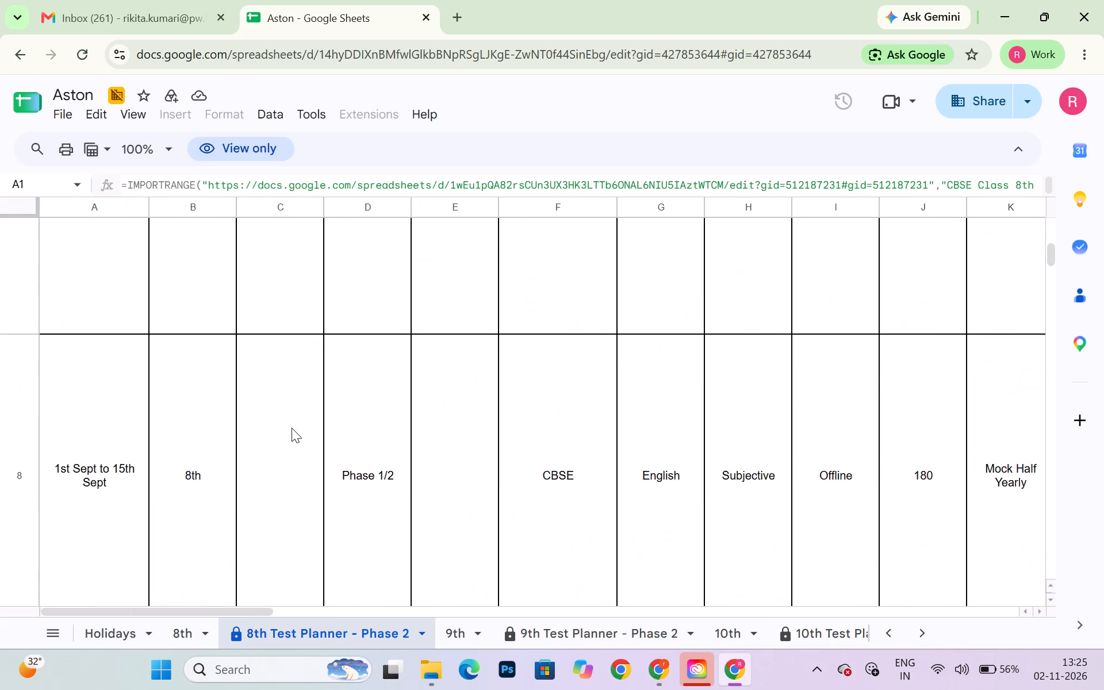
scroll(292, 428, down, 6)
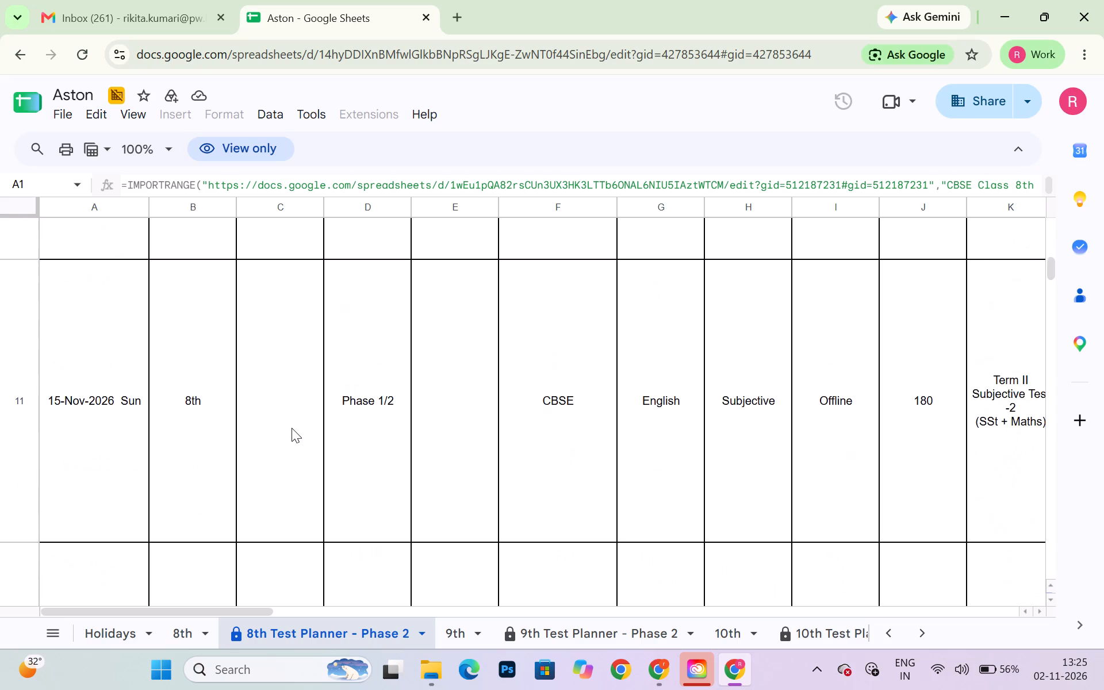
scroll(292, 428, down, 2)
scroll(292, 428, left, 6)
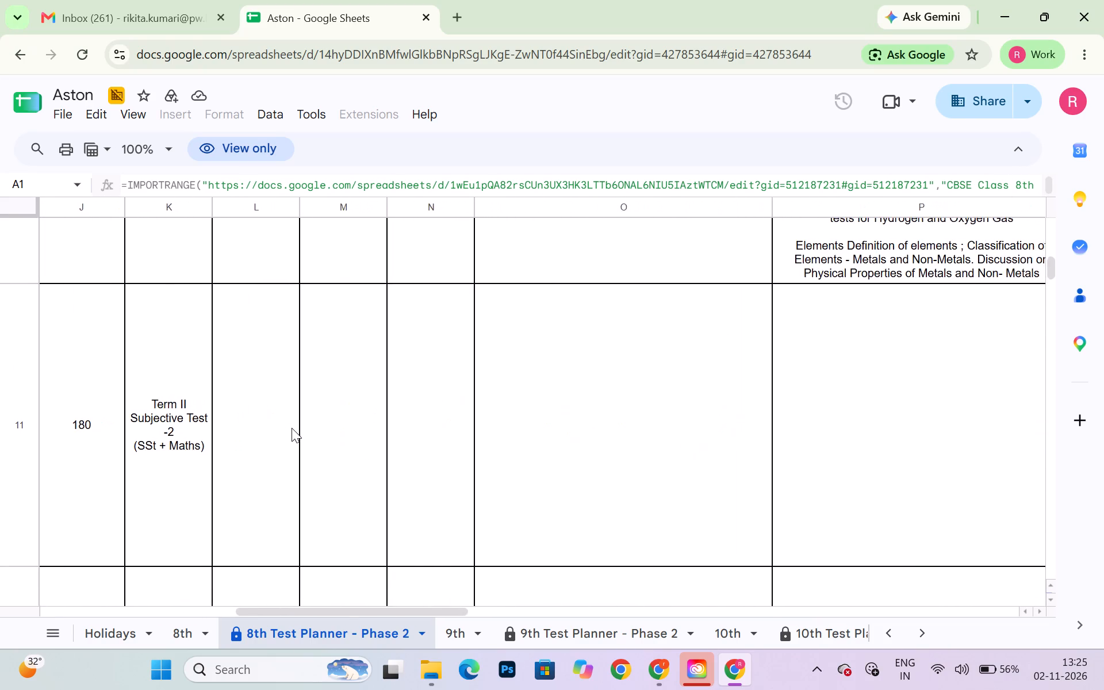
scroll(292, 428, up, 1)
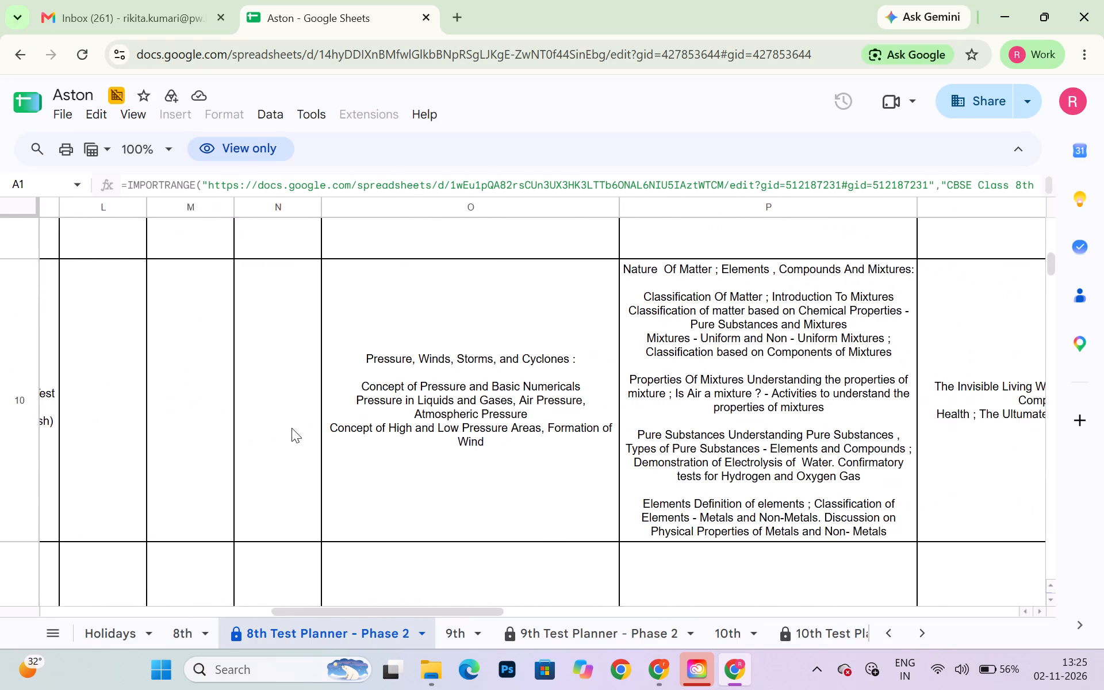
scroll(292, 428, up, 1)
scroll(292, 428, left, 2)
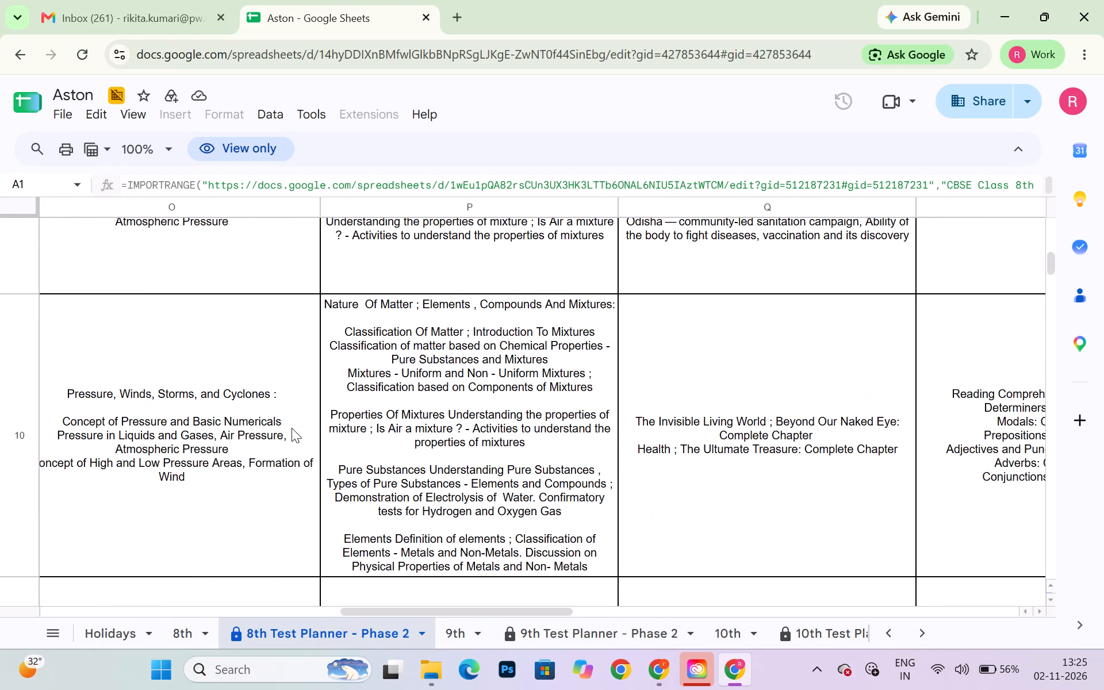
scroll(292, 428, left, 1)
scroll(292, 428, down, 4)
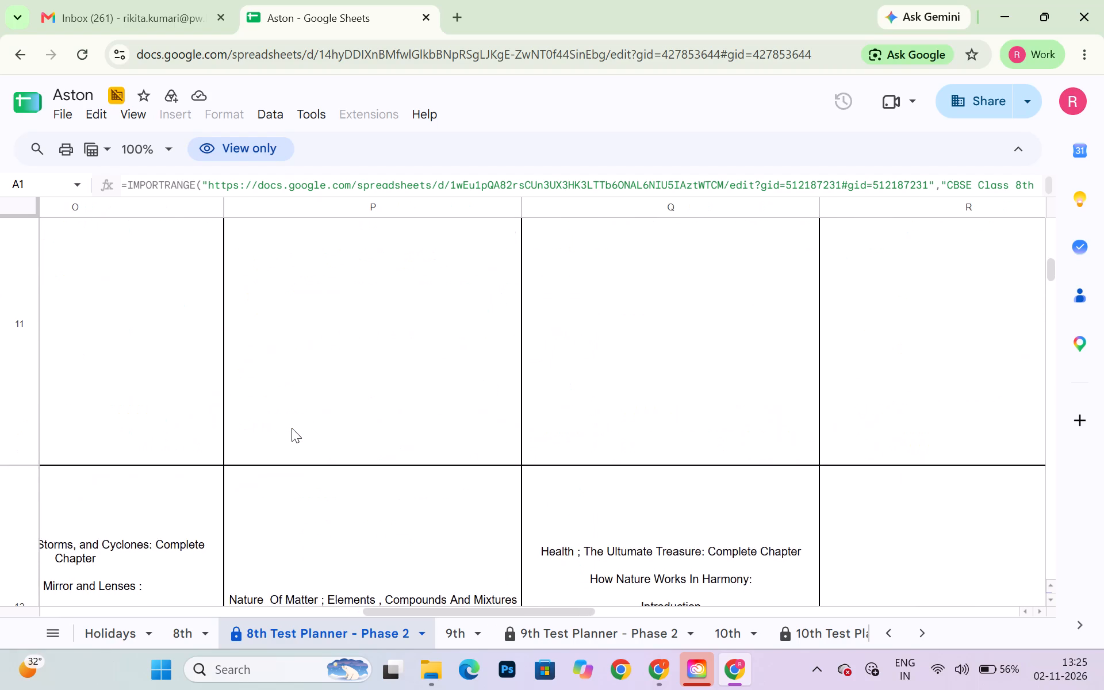
scroll(292, 428, right, 2)
scroll(292, 428, down, 2)
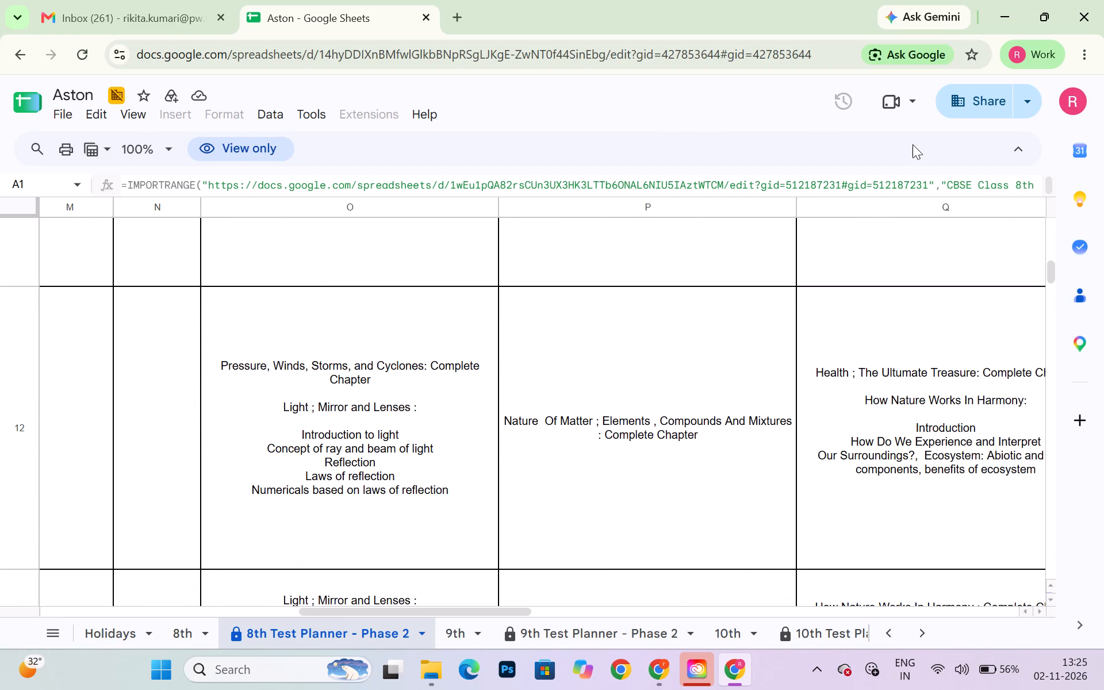
Open the bookmarked VP/TC Foundation Planners AY 2026-27 spreadsheet in a new tab and dismiss its security limitations notice.
click(466, 12)
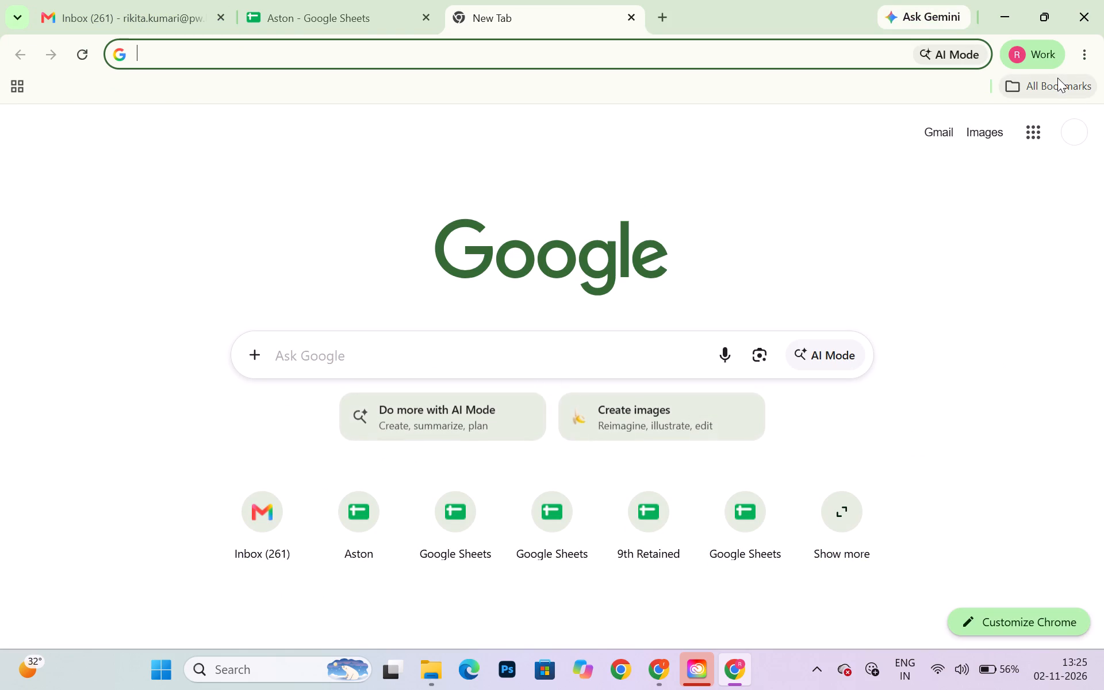
click(1057, 78)
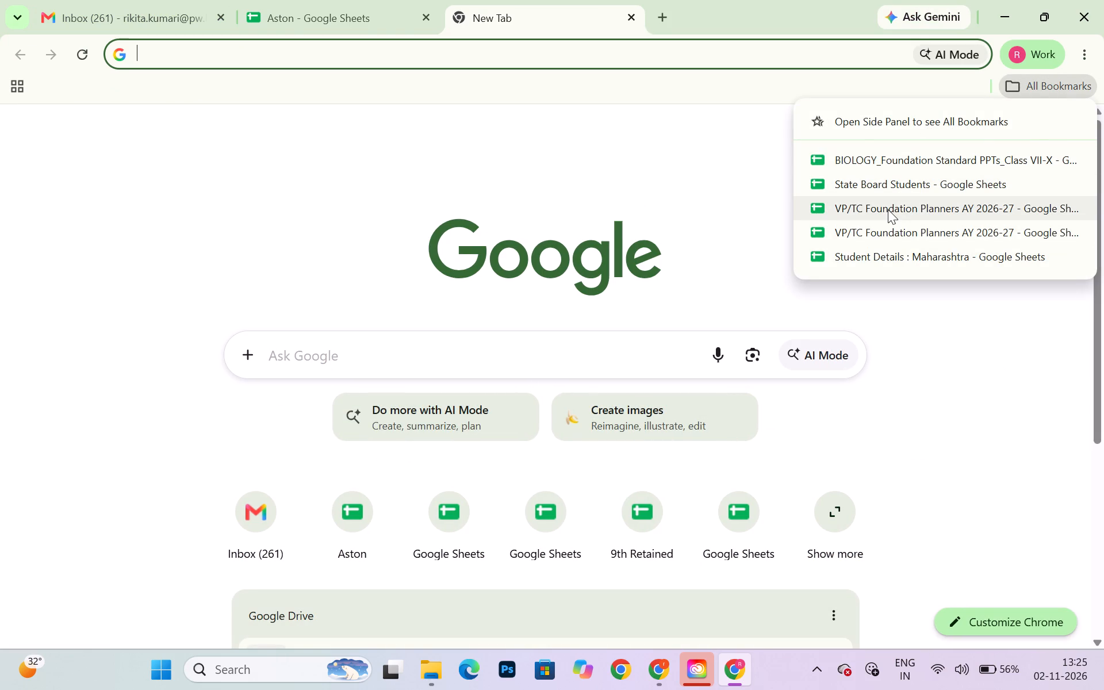
double_click(888, 209)
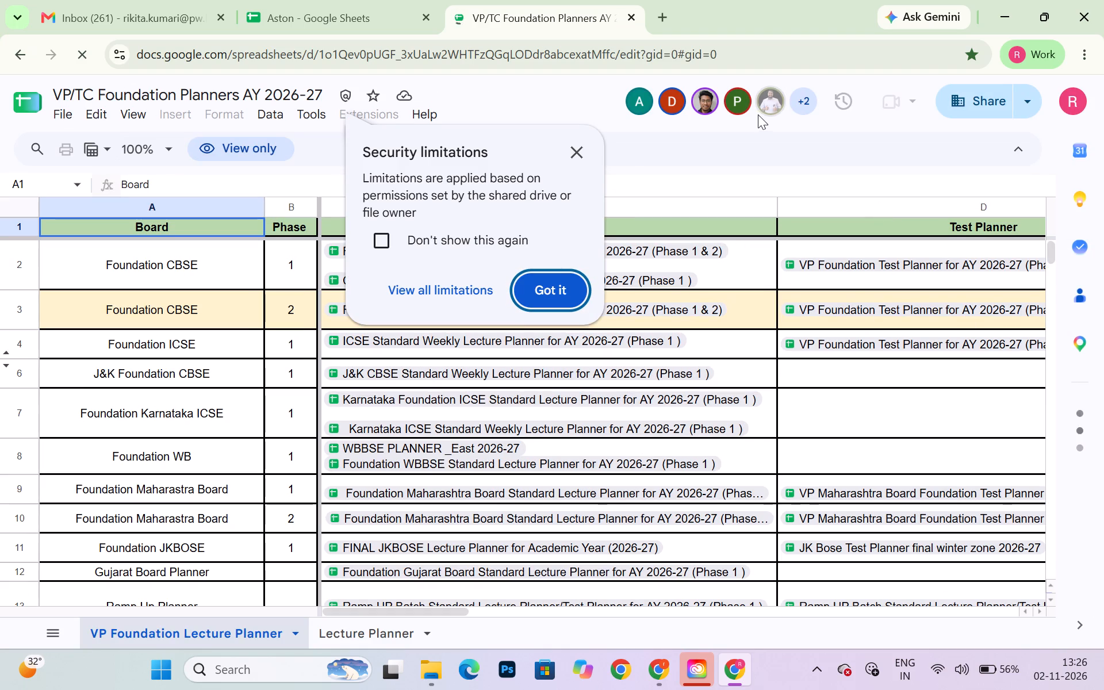
click(573, 151)
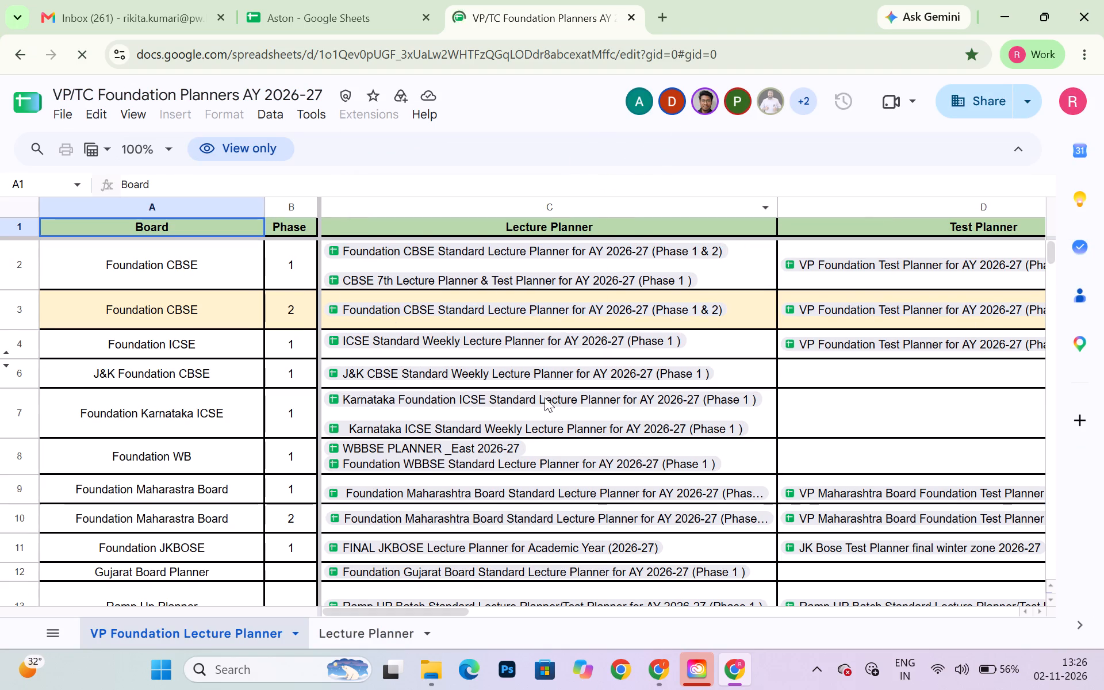
Browse the lecture planner list and preview the Foundation CBSE Phase 2 lecture planner link.
scroll(545, 397, down, 5)
scroll(545, 397, up, 8)
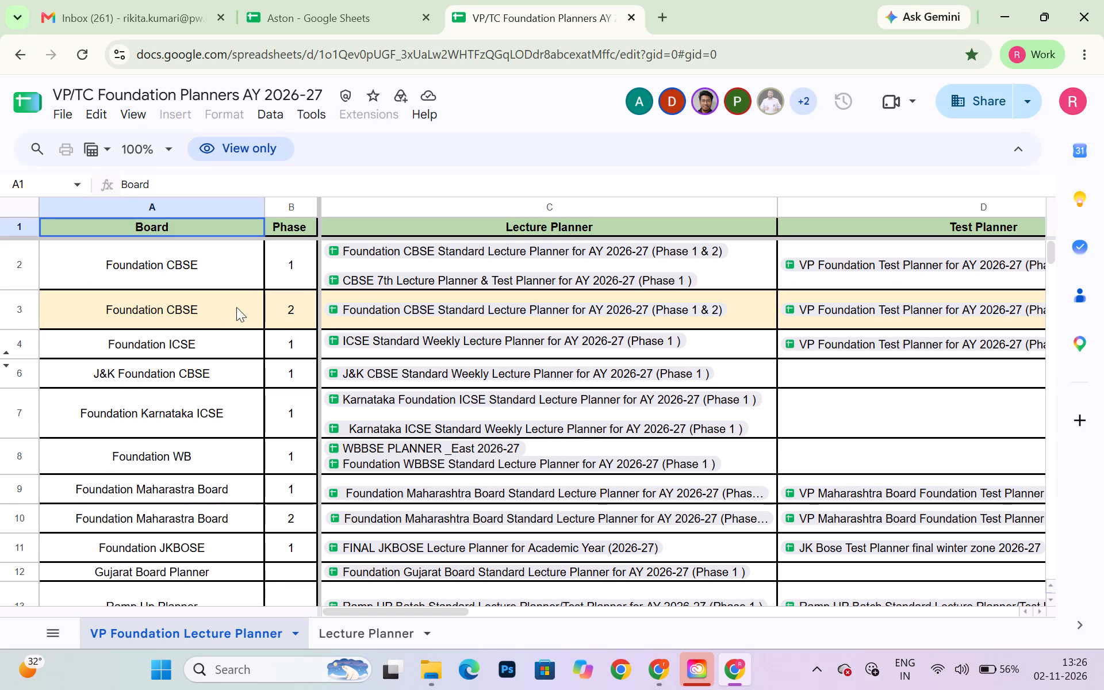
click(384, 312)
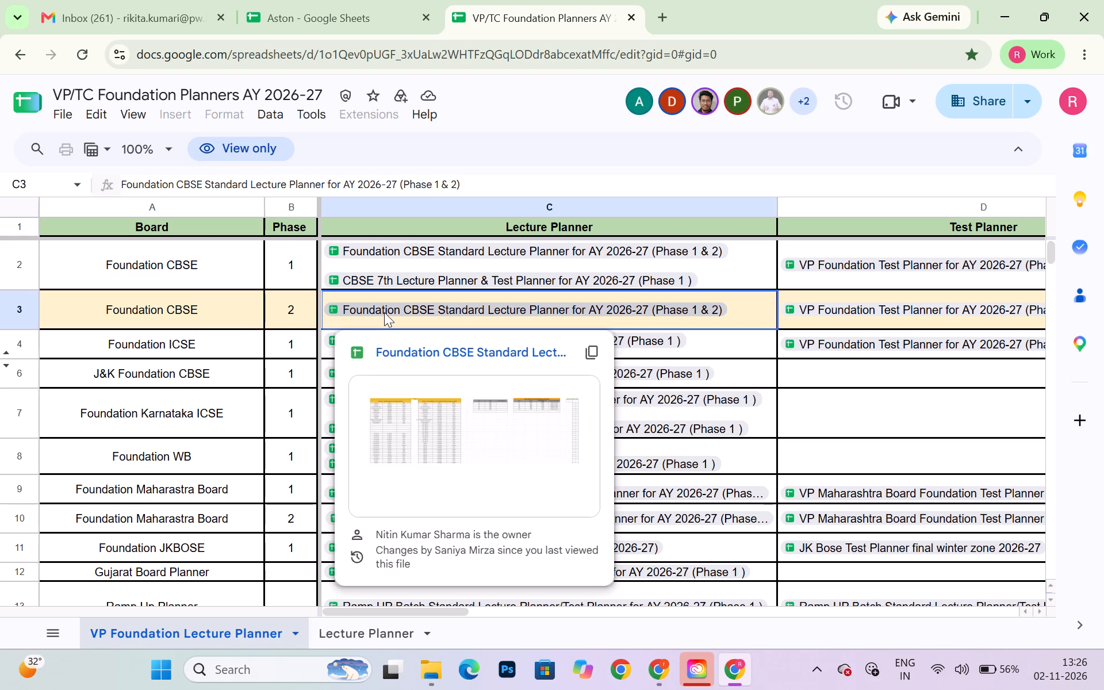
In a new tab, search all bookmarks for "stan" and open the BIOLOGY_Foundation Standard PPTs_Class VII-X spreadsheet.
click(328, 0)
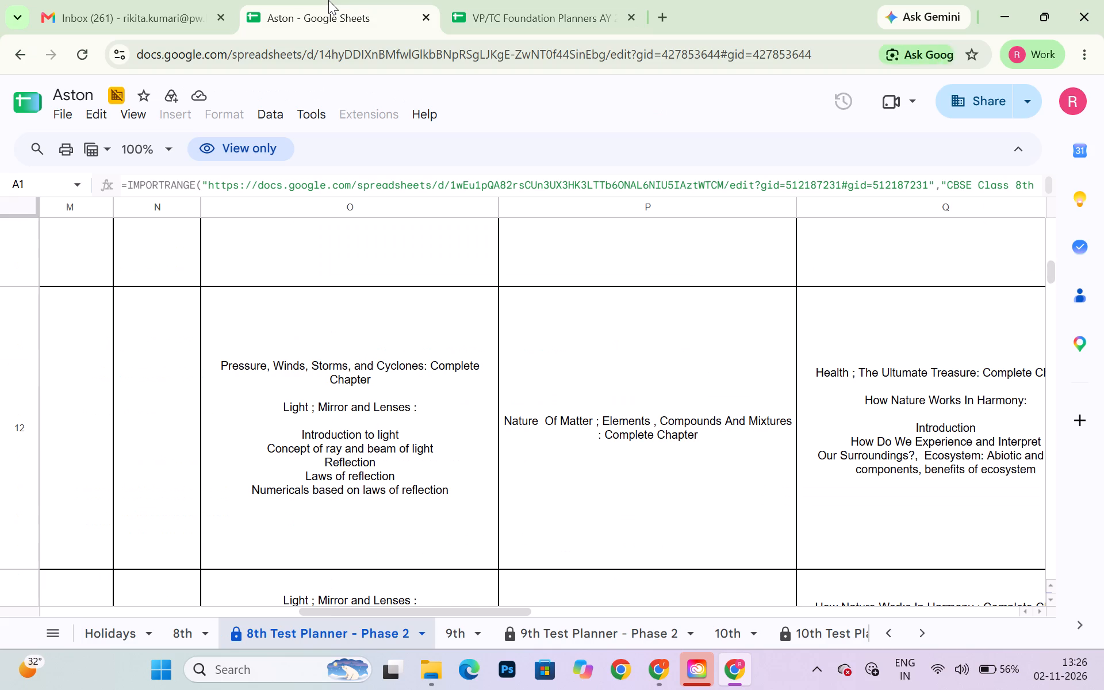
click(658, 16)
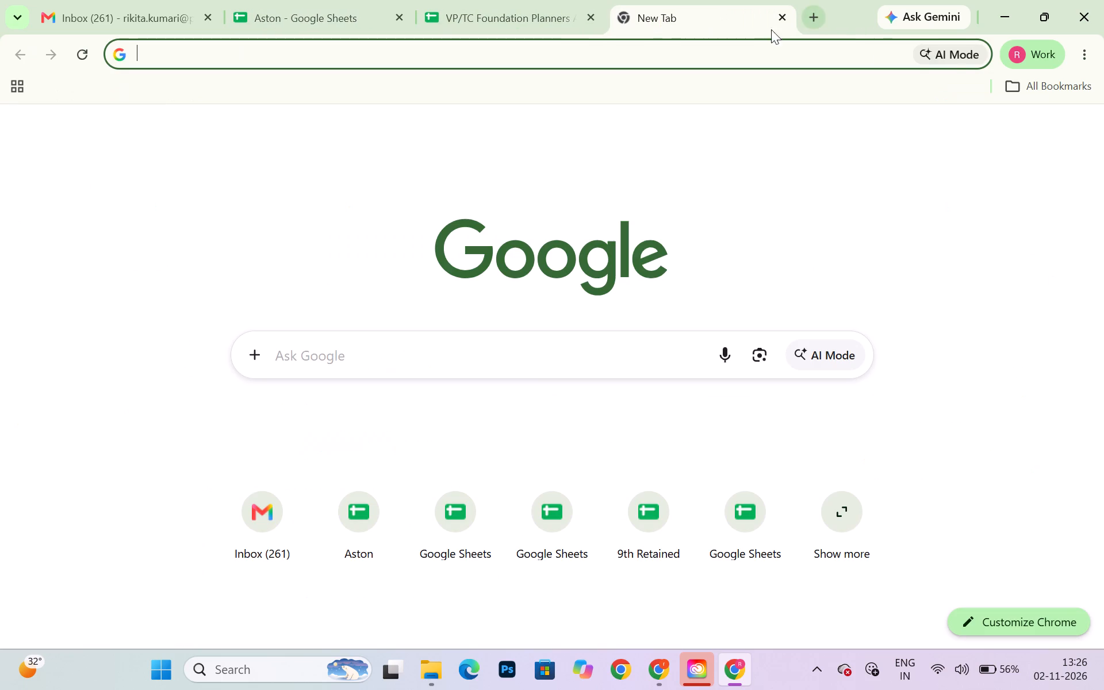
click(1071, 91)
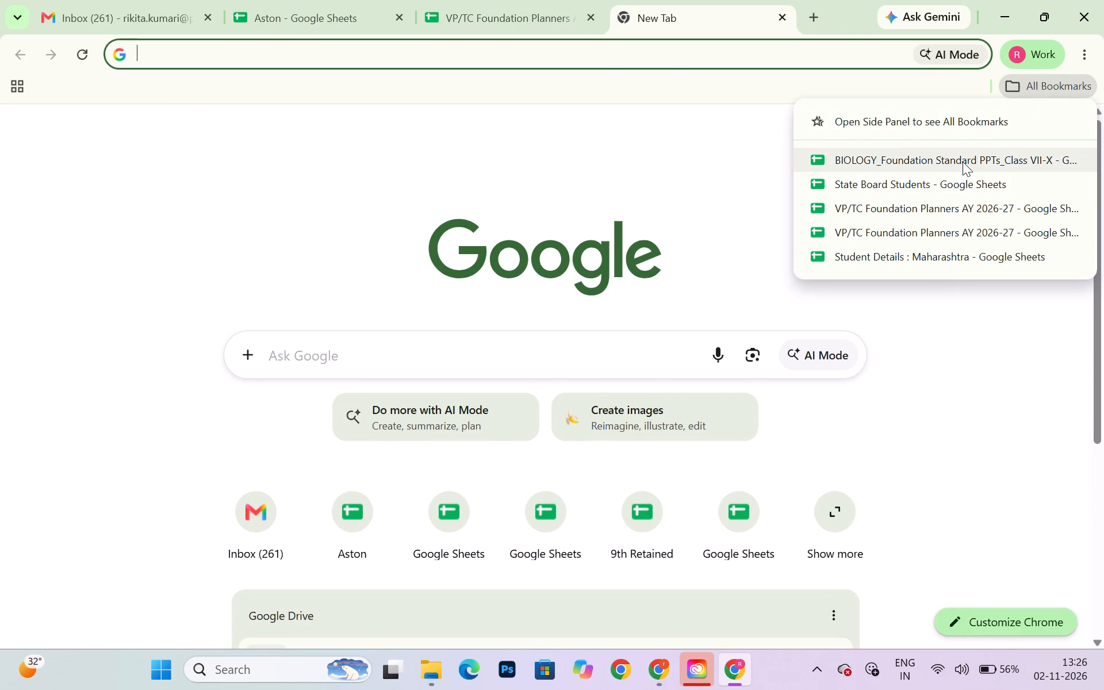
click(956, 117)
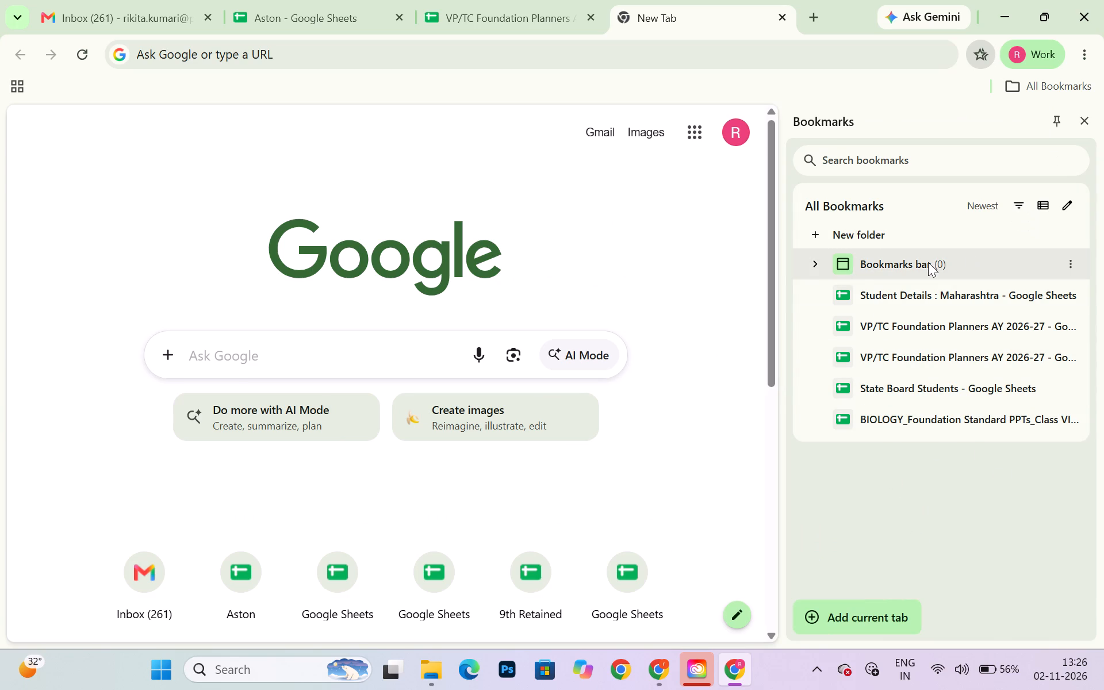
click(943, 152)
text(stan)
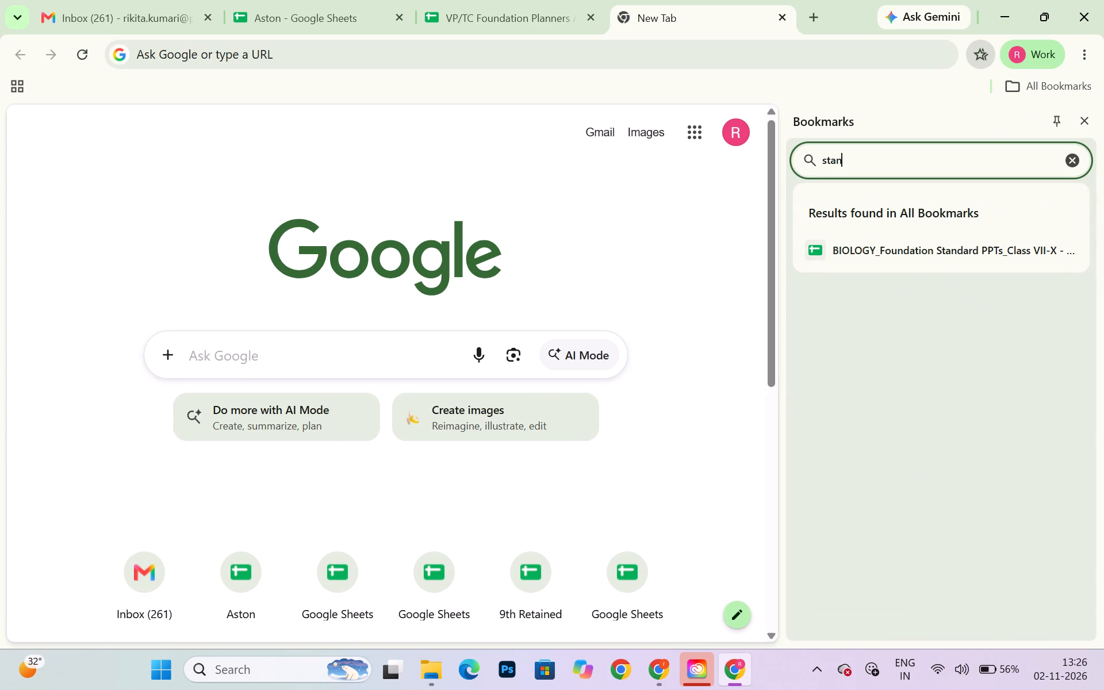
click(1028, 244)
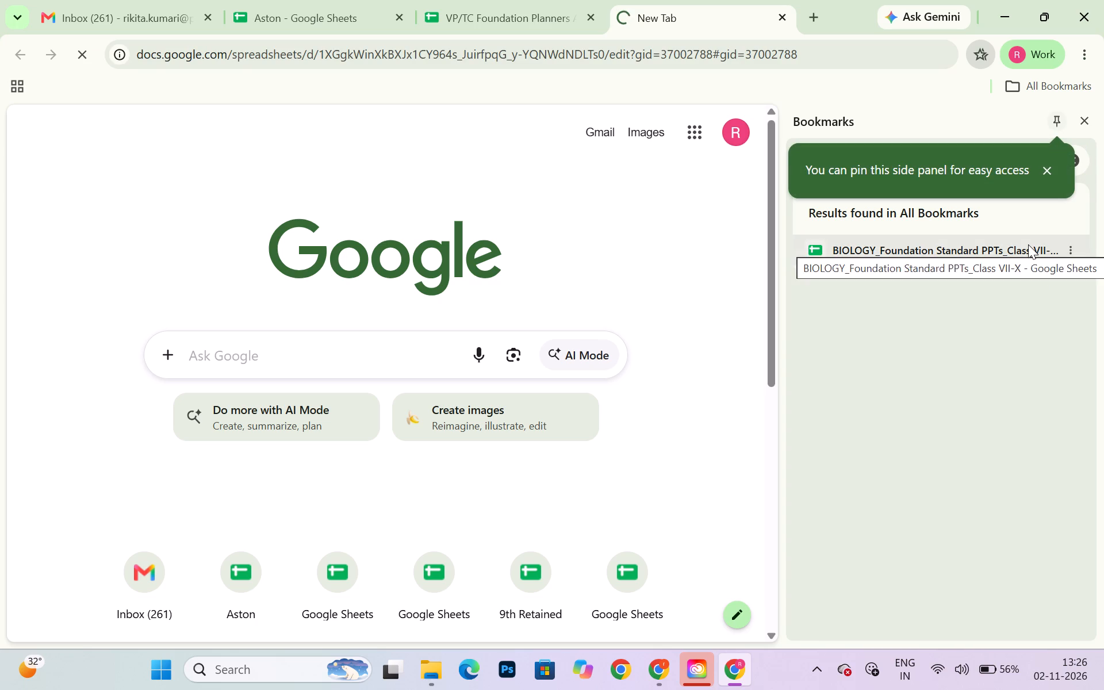
scroll(582, 292, left, 2)
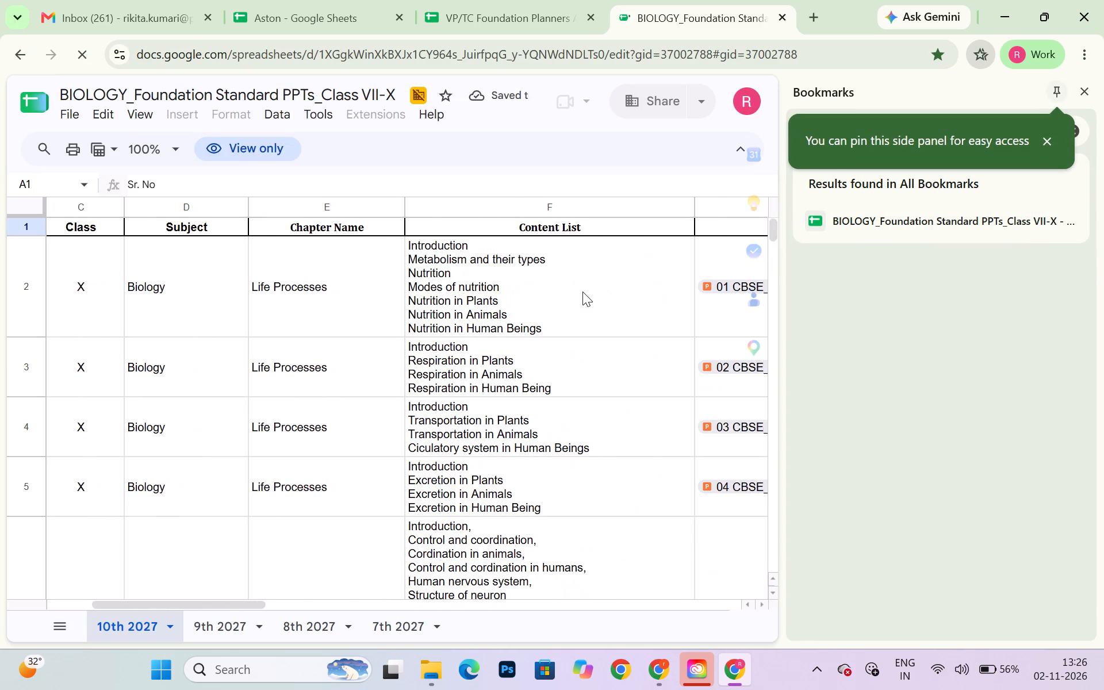
scroll(582, 292, right, 3)
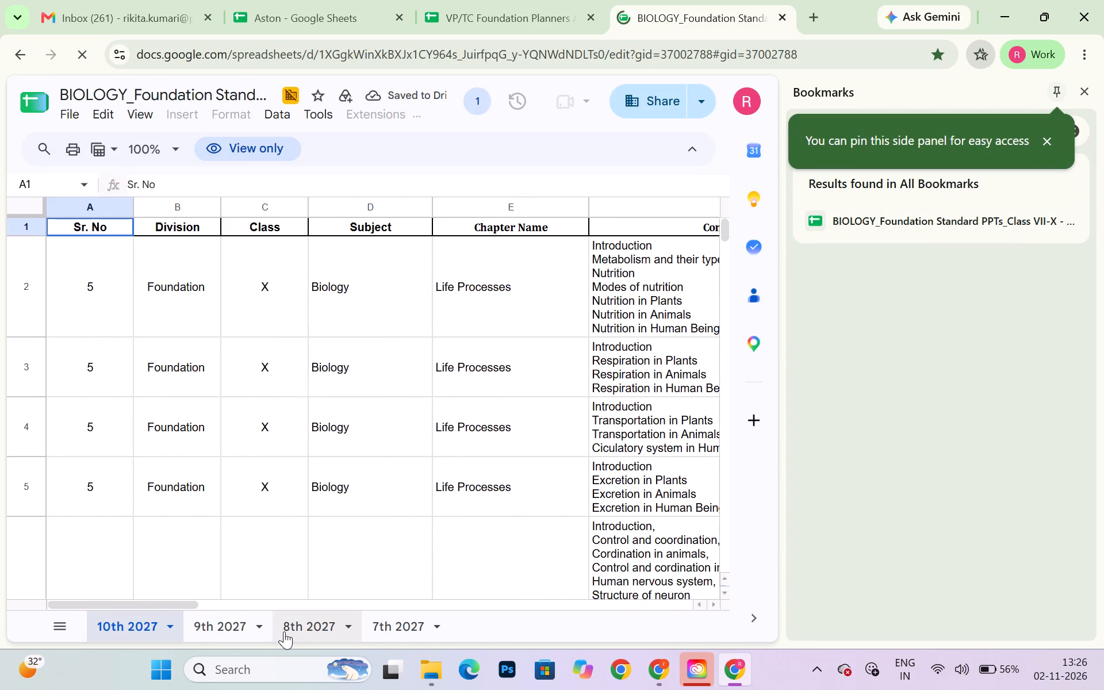
Examine the class 8 biology chapters, content lists and PPT links in the 8th 2027 sheet, closing the bookmarks side panel.
click(284, 631)
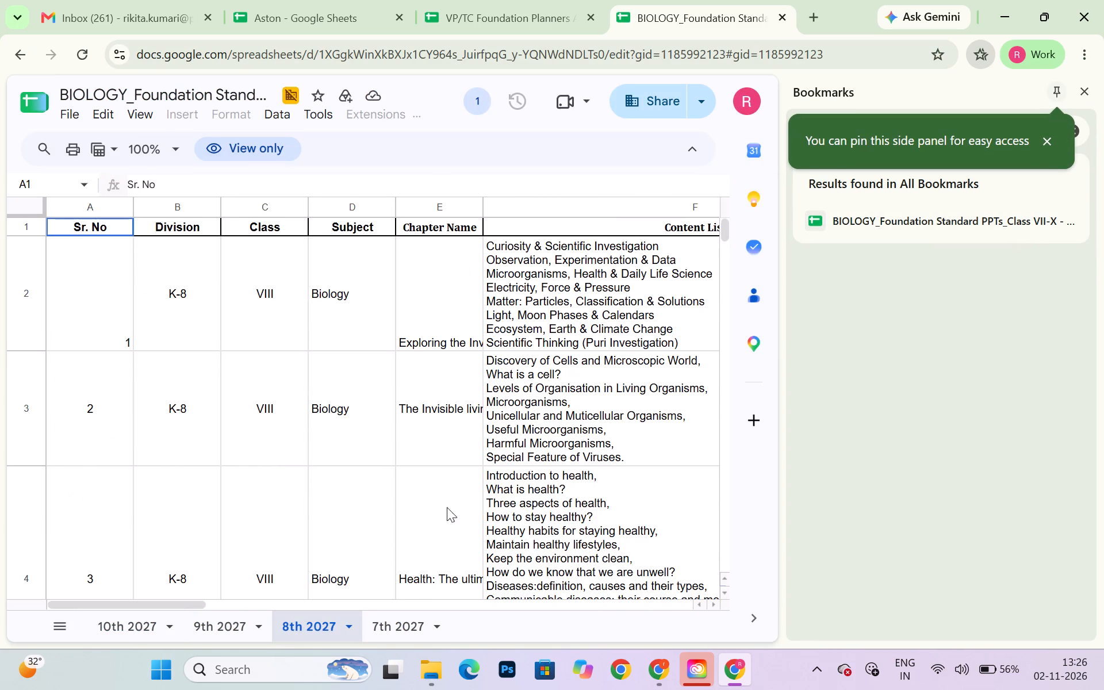
scroll(517, 498, left, 6)
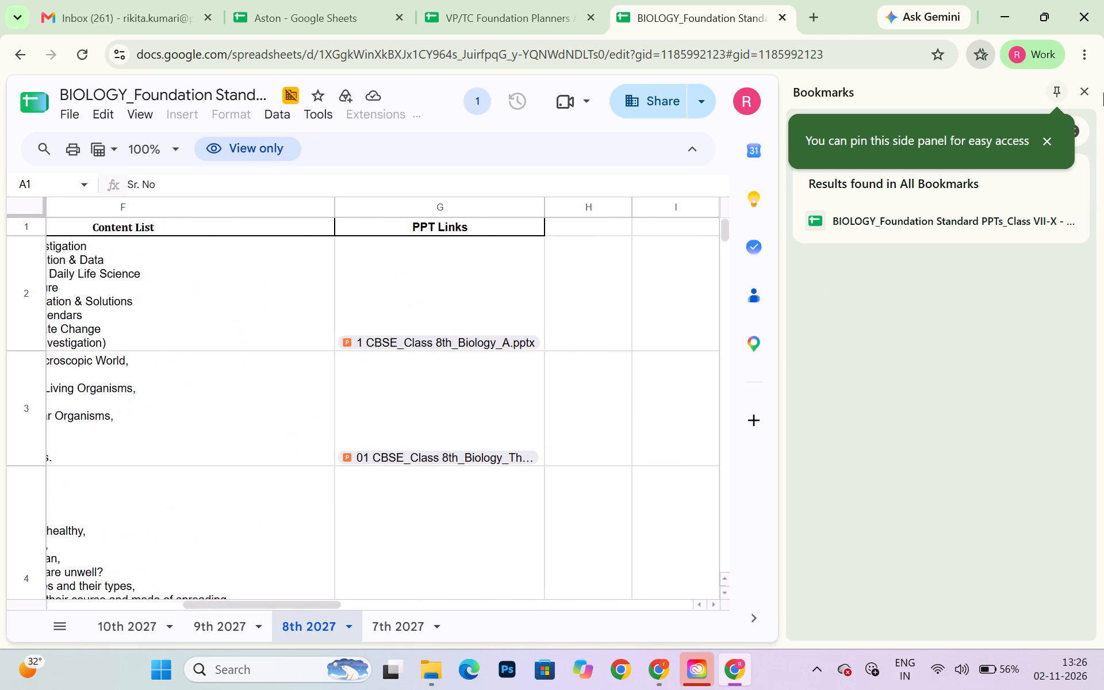
click(1087, 82)
scroll(622, 415, down, 1)
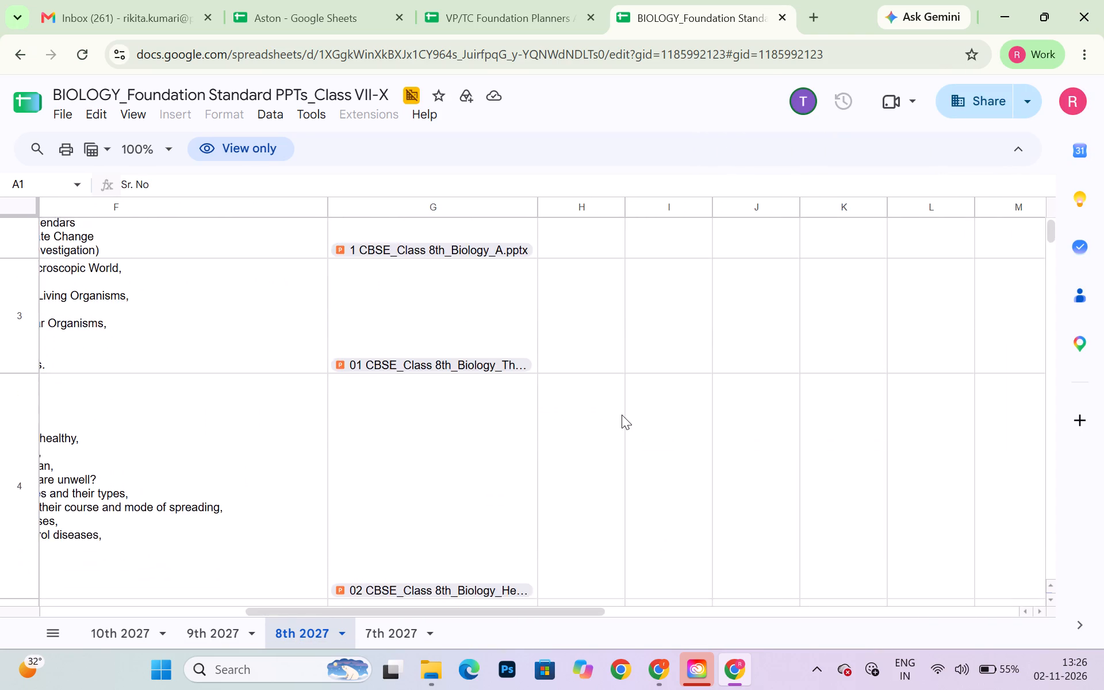
scroll(622, 415, down, 1)
scroll(622, 415, up, 1)
scroll(622, 415, down, 1)
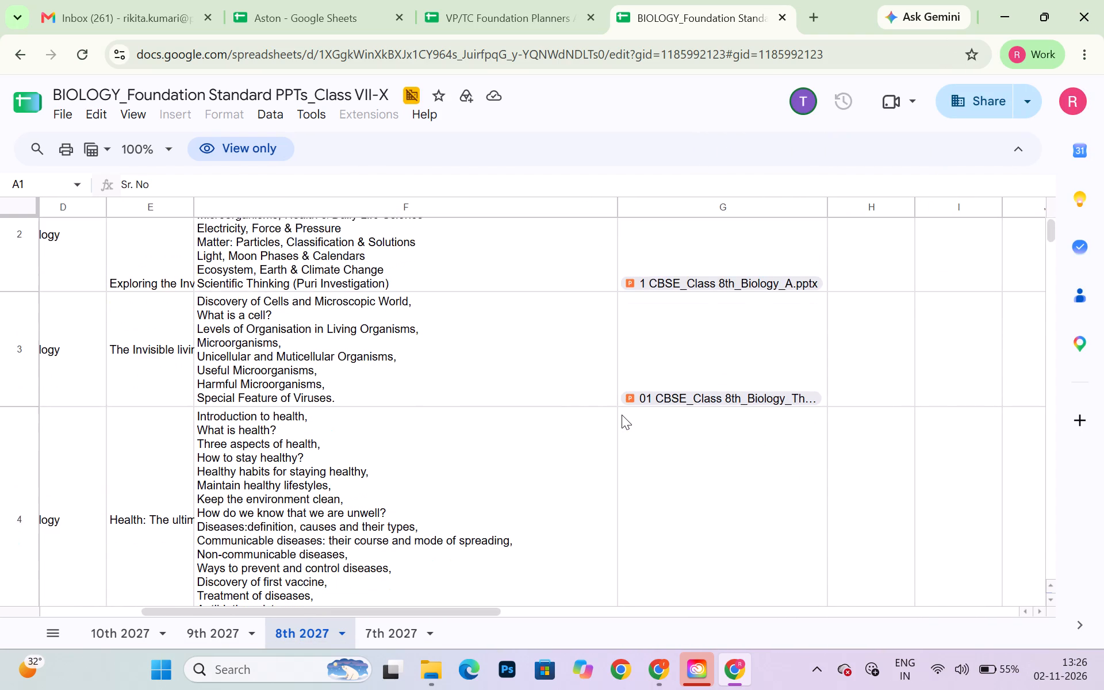
scroll(622, 415, down, 2)
click(622, 415)
scroll(622, 415, down, 1)
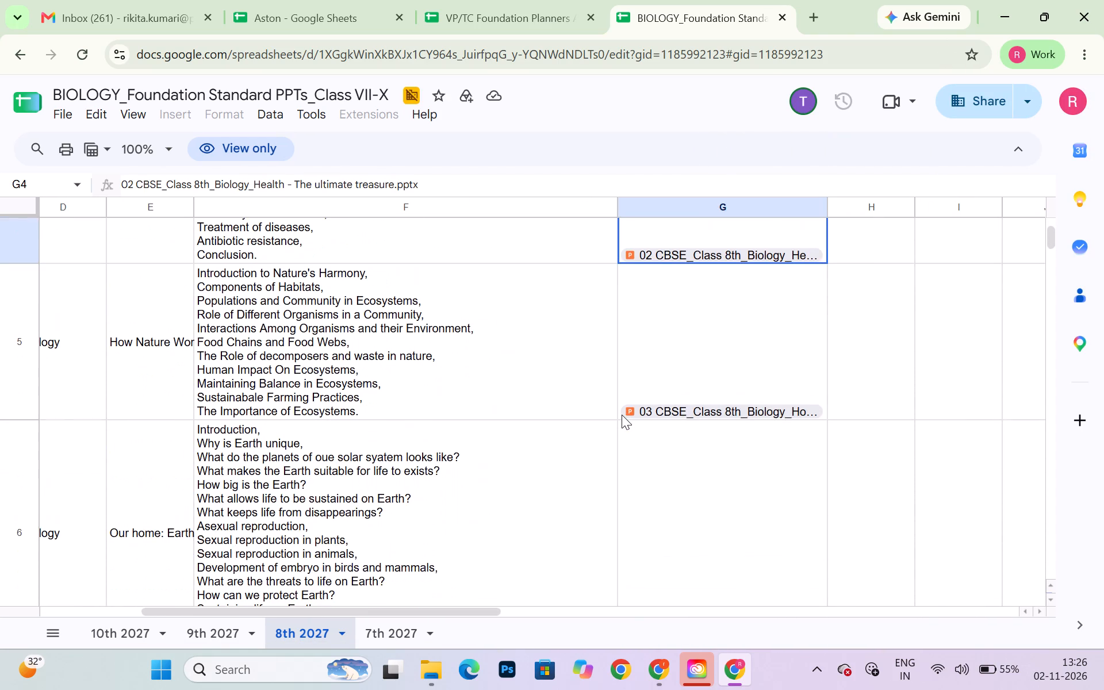
scroll(622, 415, right, 1)
scroll(622, 415, up, 1)
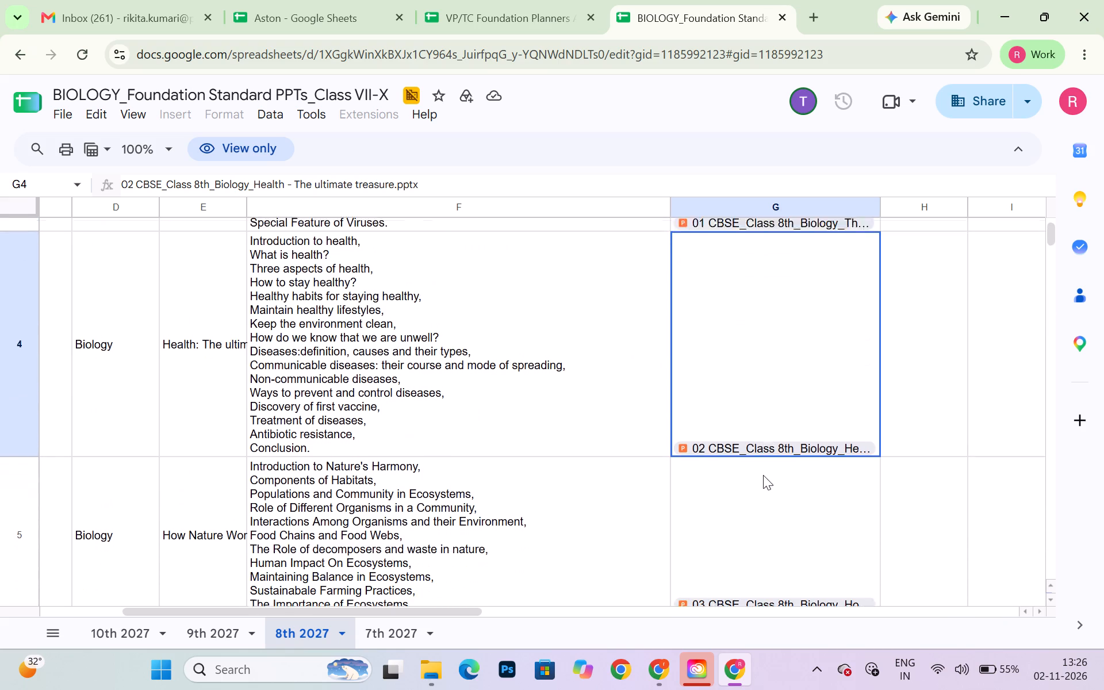
scroll(763, 475, down, 1)
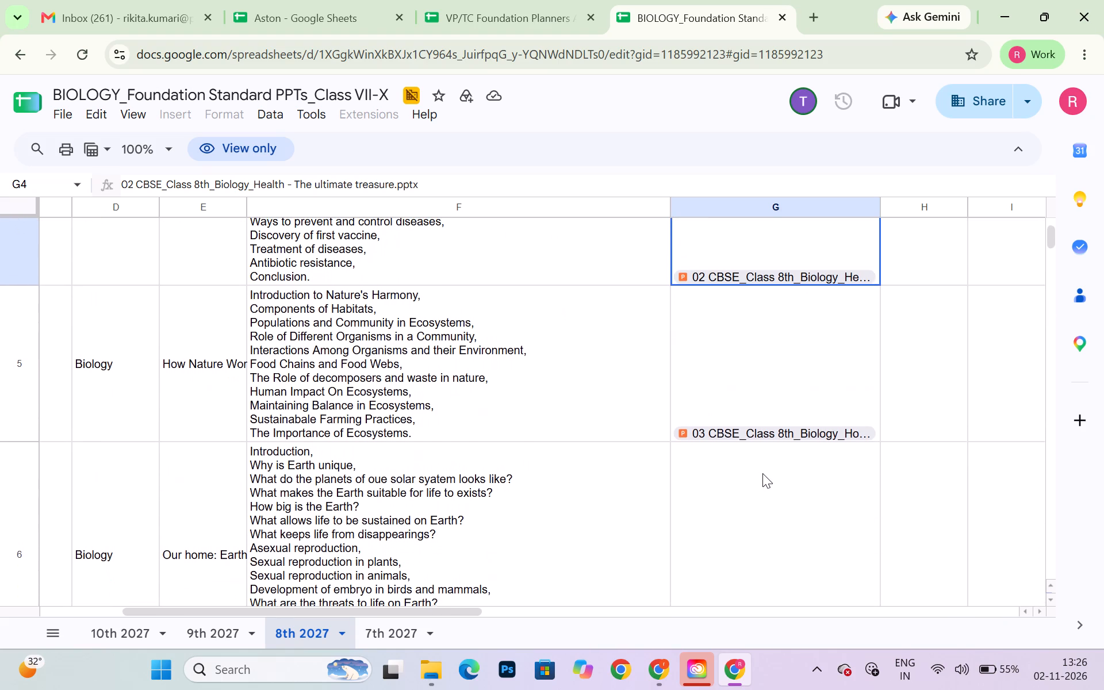
scroll(751, 437, right, 1)
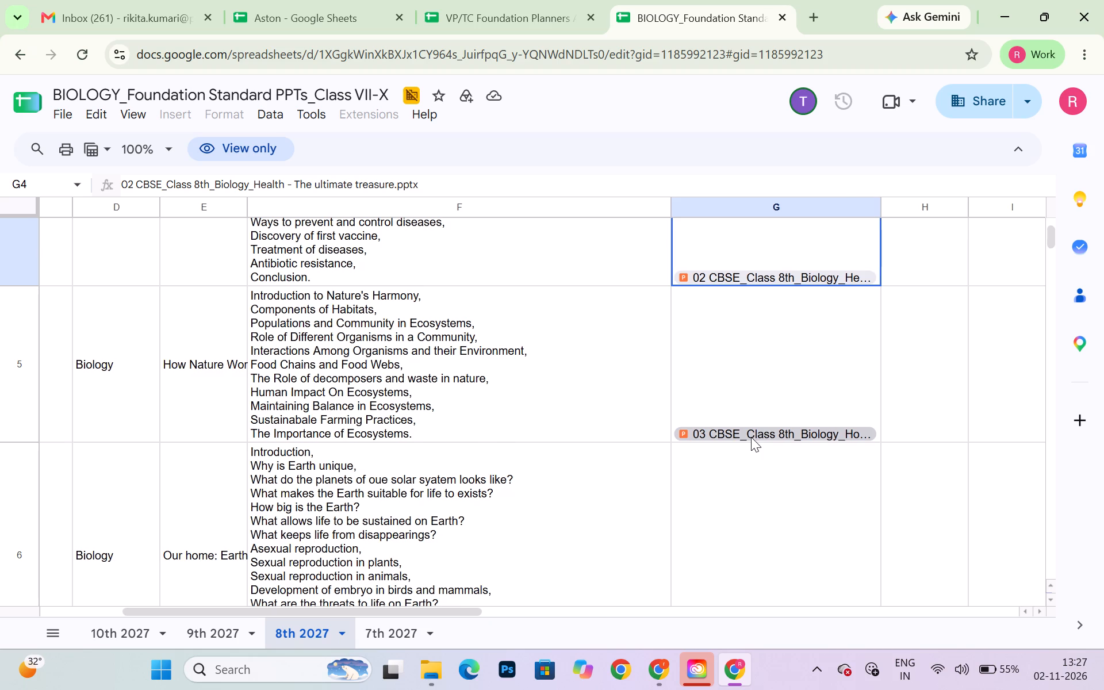
scroll(751, 437, right, 2)
Open the linked 03 CBSE_Class 8th_Biology_How nature works in harmony.pptx from cell G5 in Google Drive.
click(954, 437)
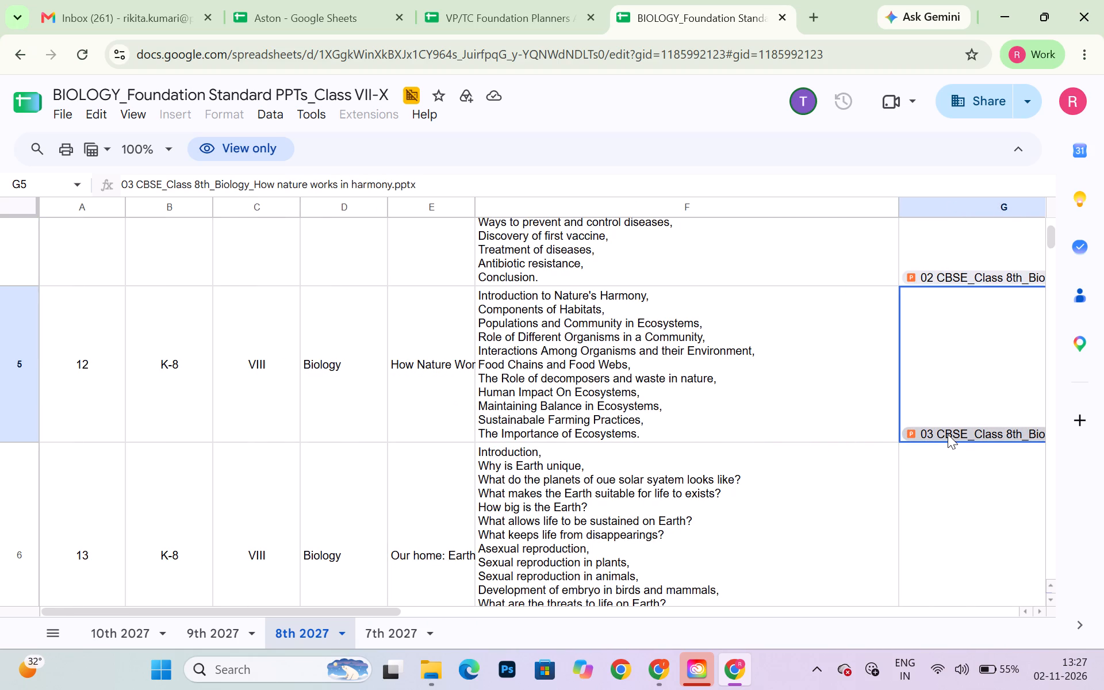
click(948, 434)
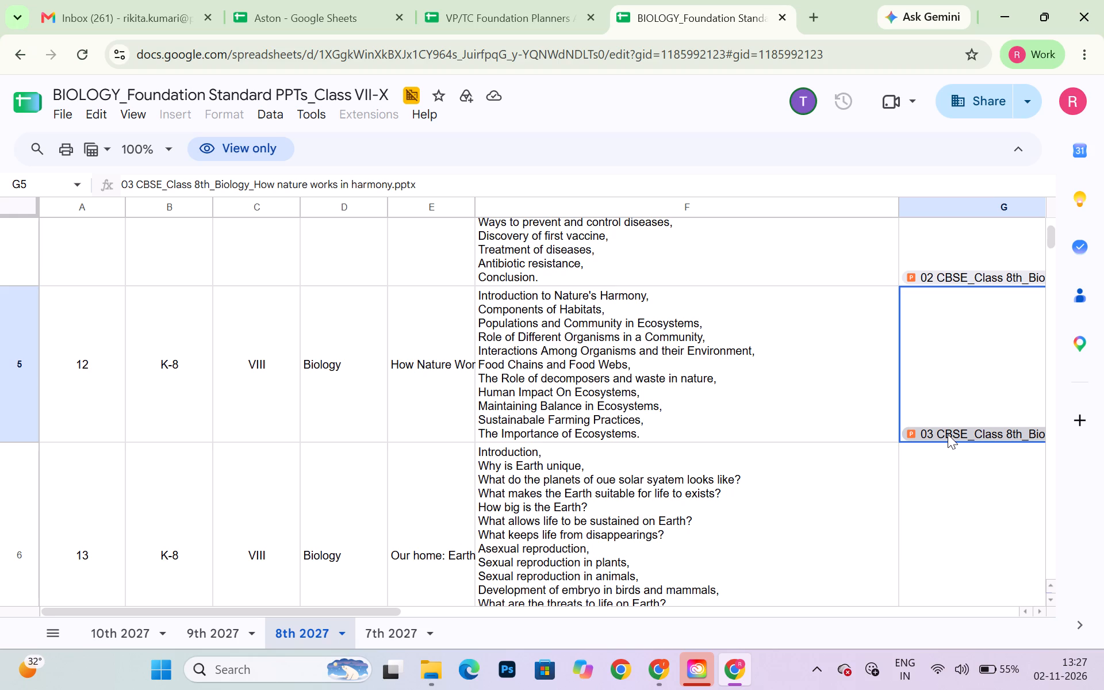
scroll(948, 434, left, 2)
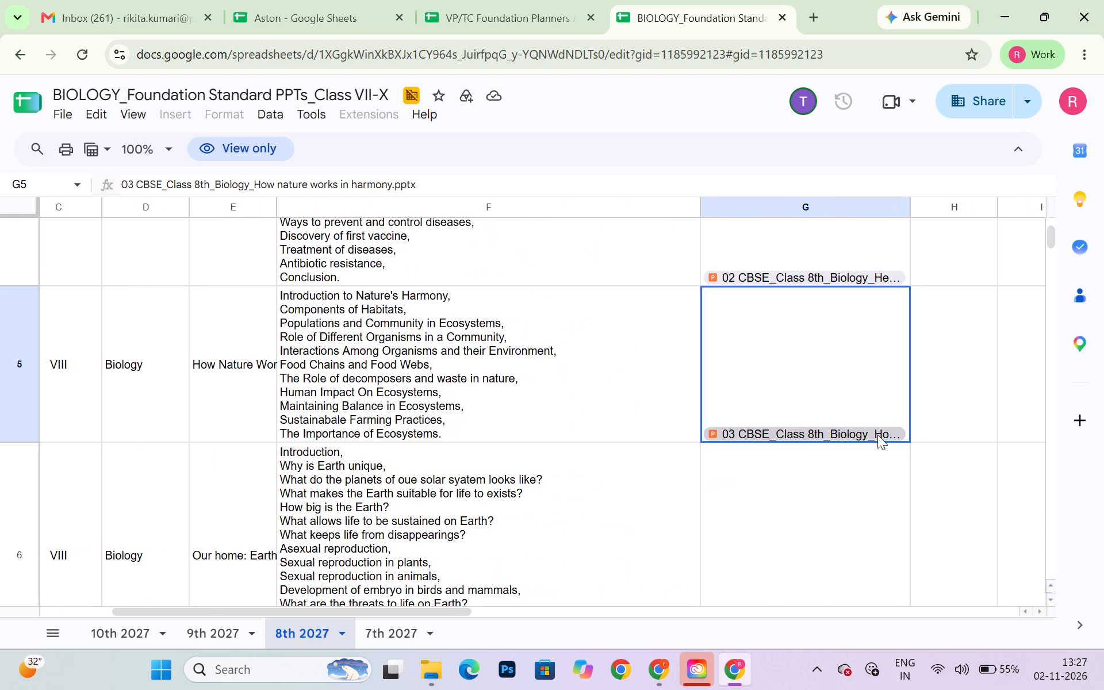
click(850, 435)
scroll(850, 435, left, 3)
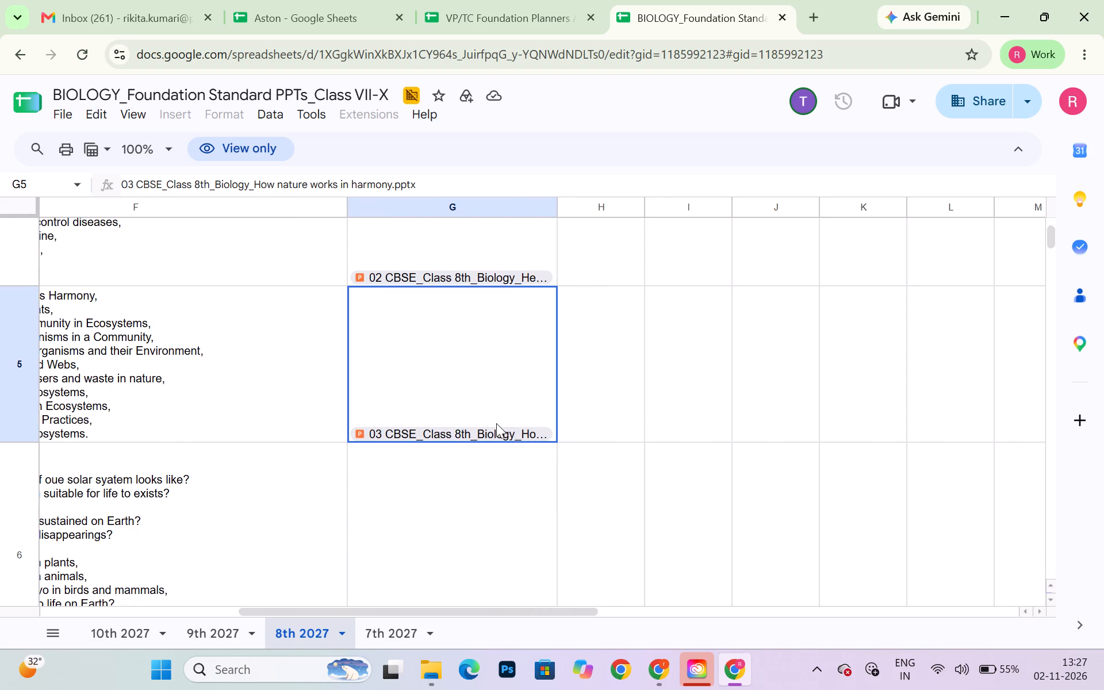
double_click(488, 437)
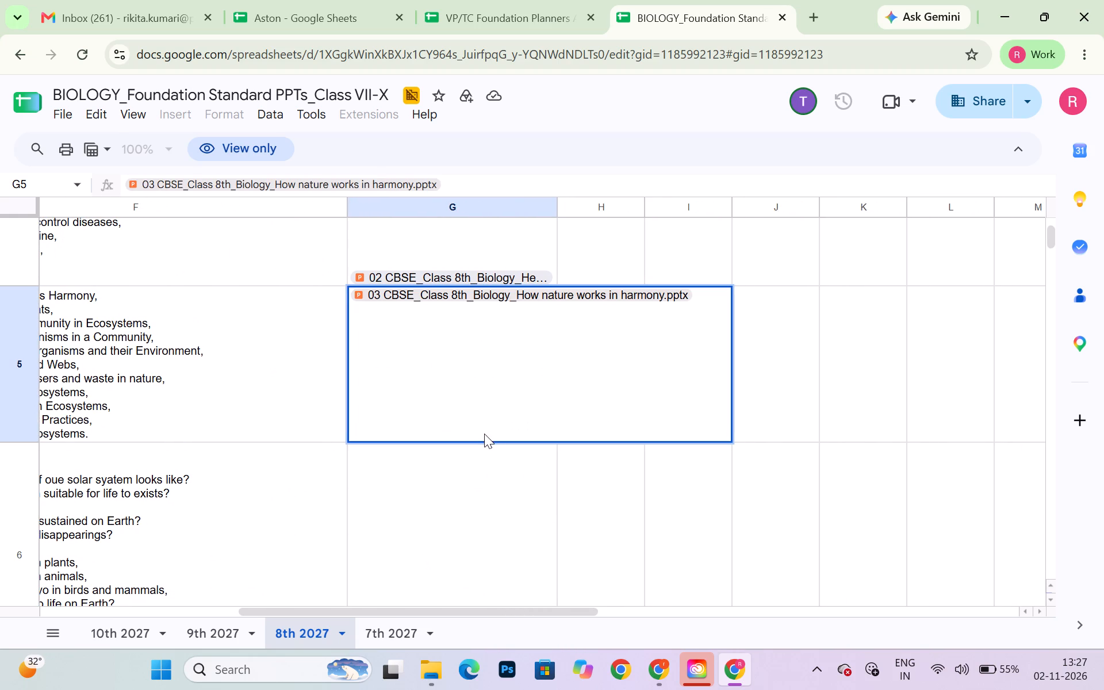
click(461, 296)
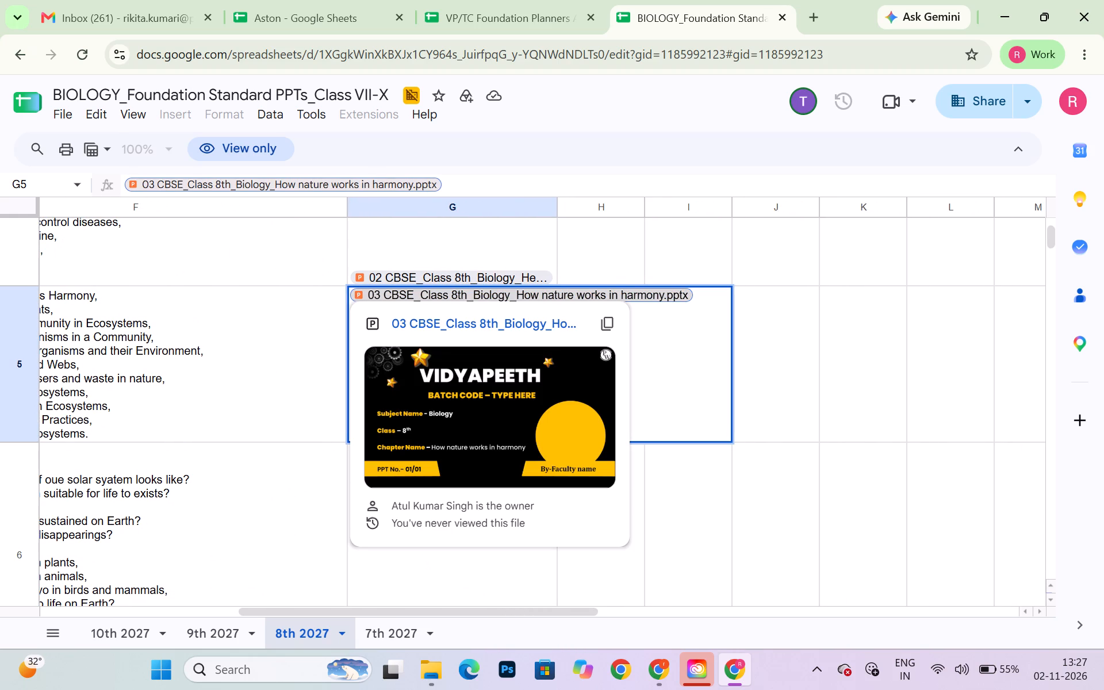
click(496, 363)
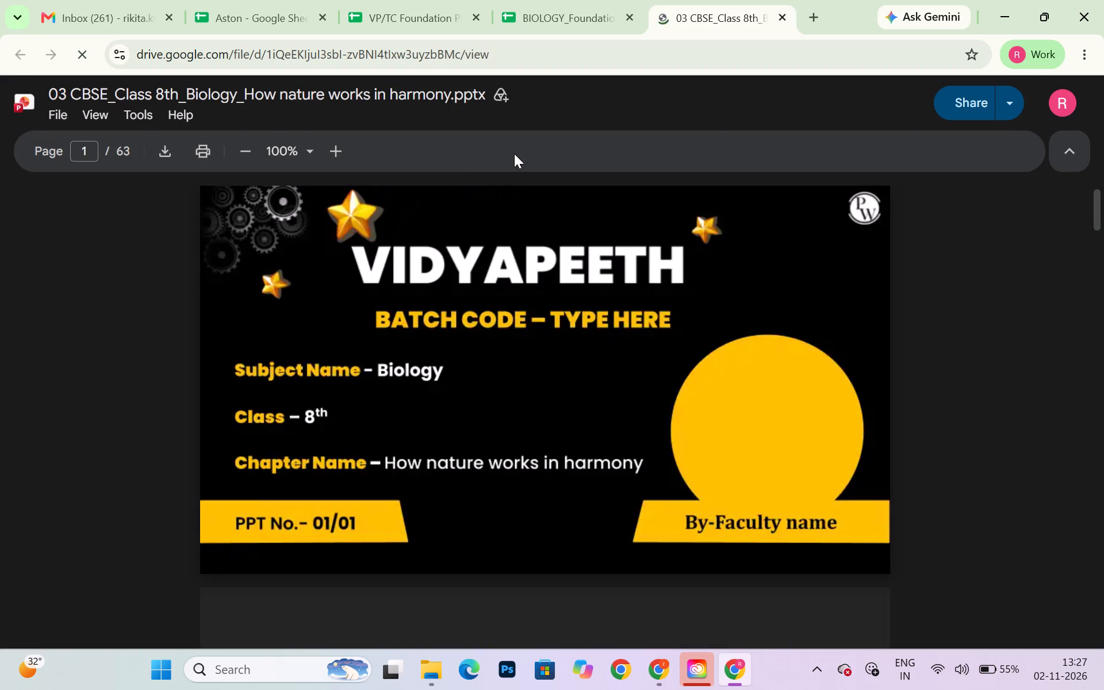
Download the How nature works in harmony presentation and open the downloaded file in PowerPoint.
click(162, 153)
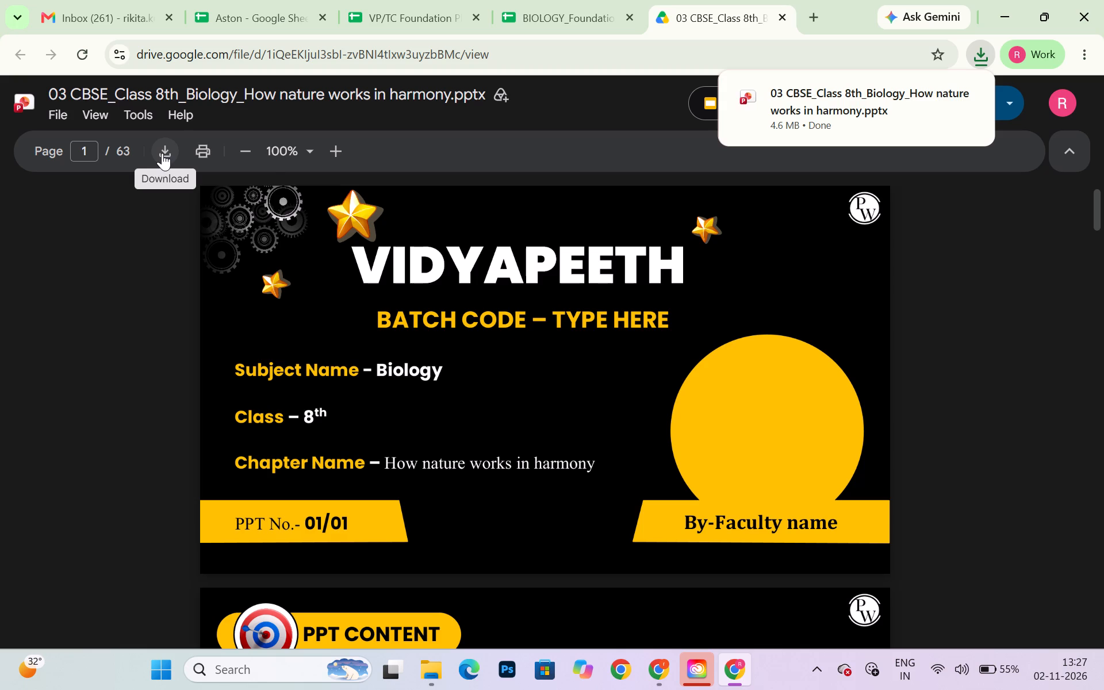
double_click(814, 121)
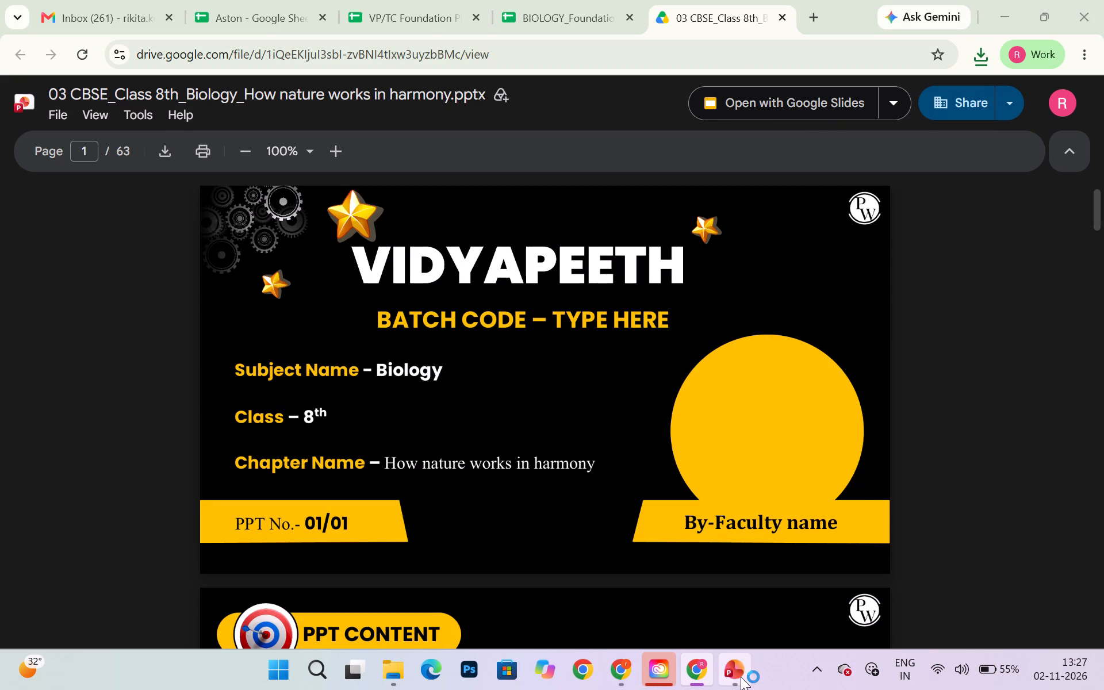
click(737, 680)
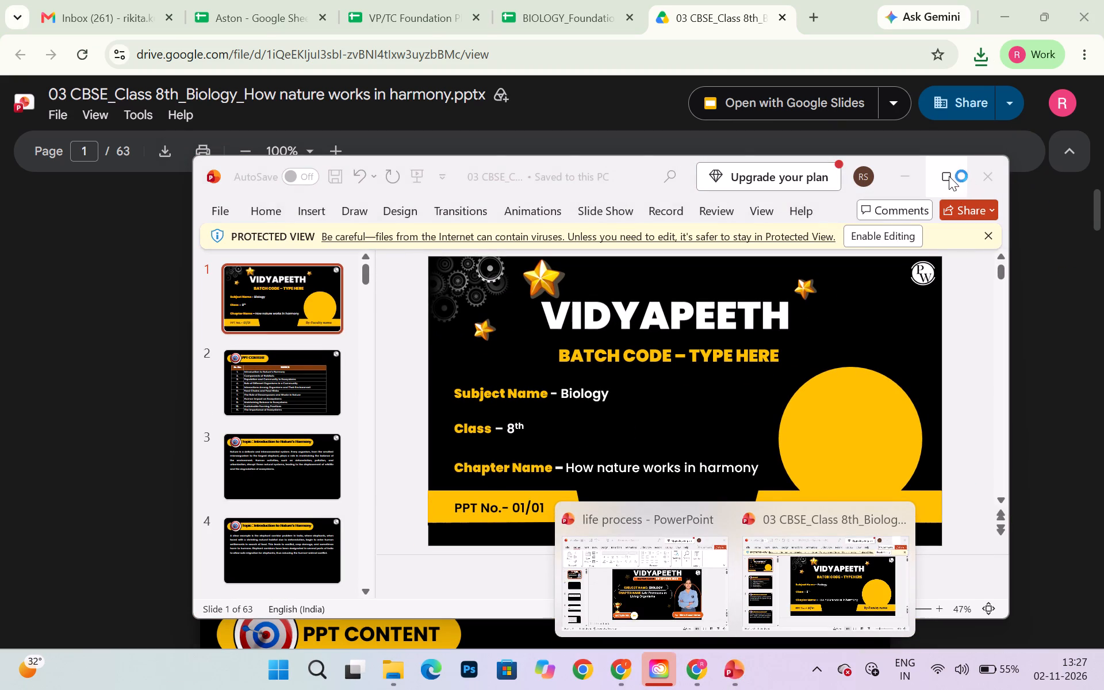
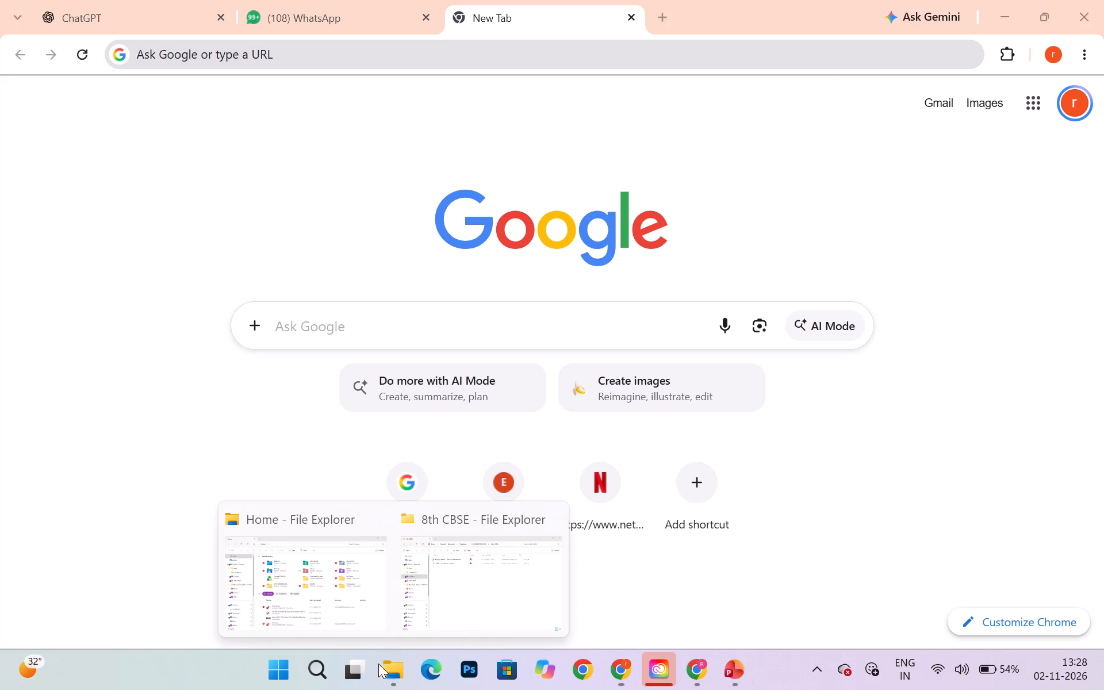
Find 2027 sta format PPT_69-NF201EA 2026, modified 22-10-2026, in Downloads, open it to check its title slide, and close it.
click(461, 597)
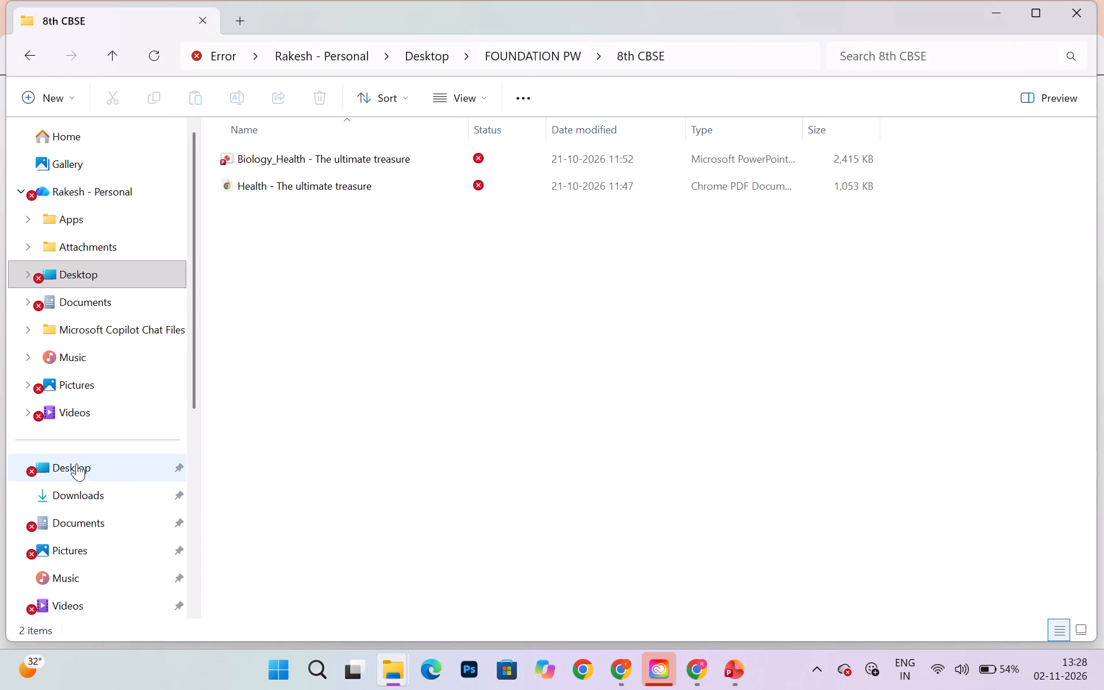
click(61, 495)
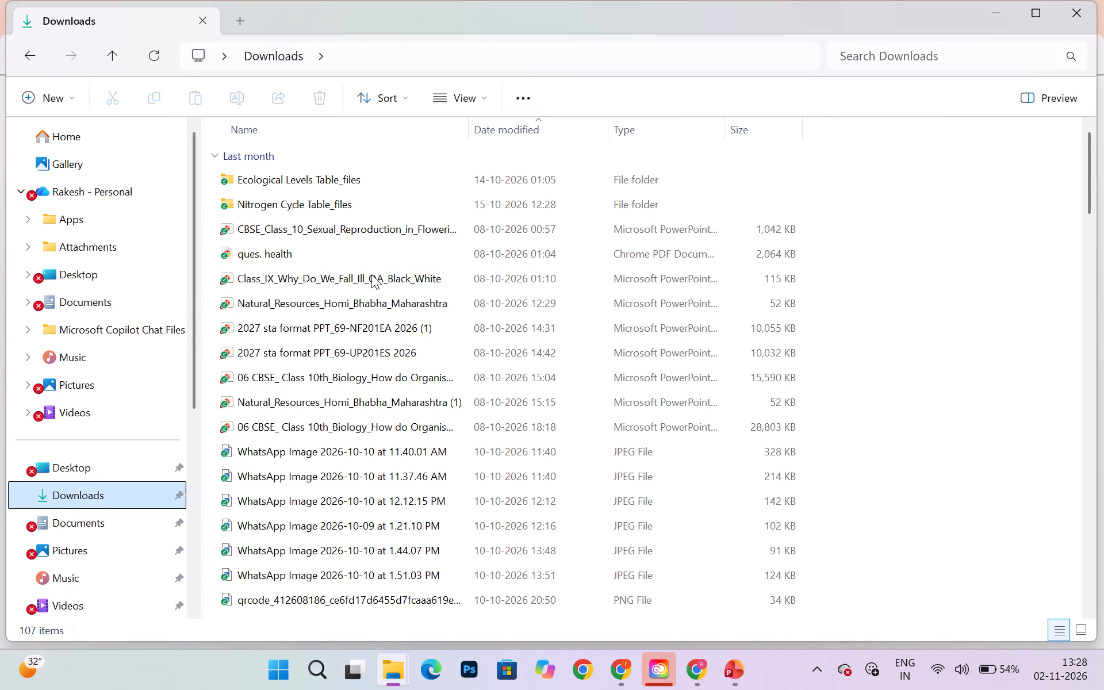
scroll(376, 277, up, 6)
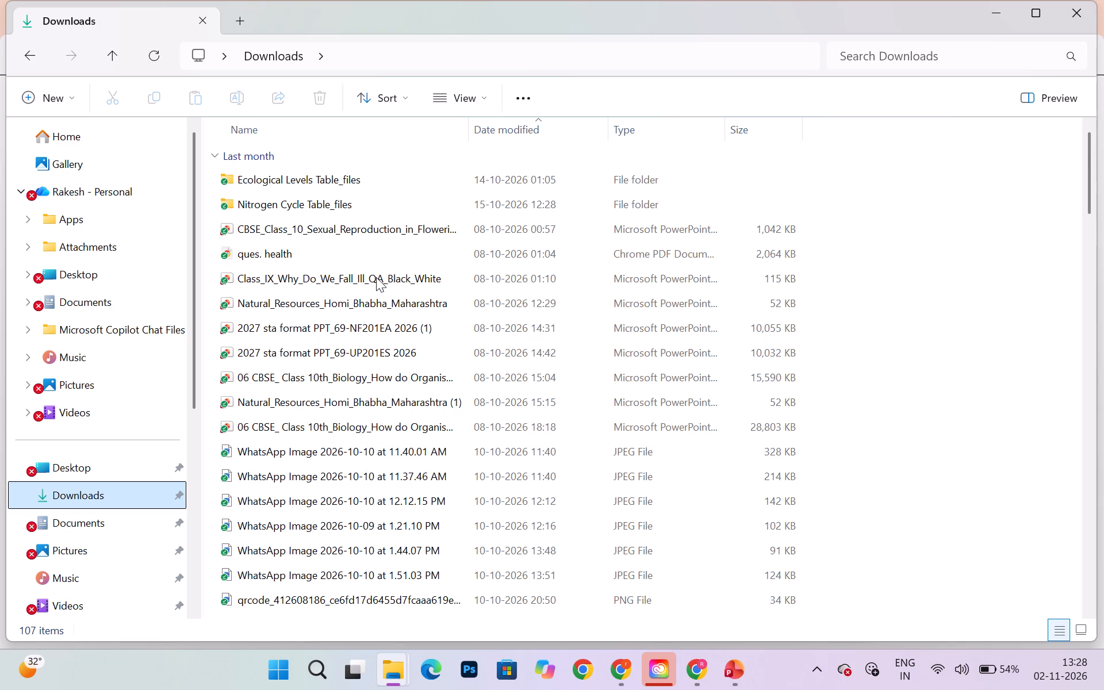
scroll(376, 277, down, 4)
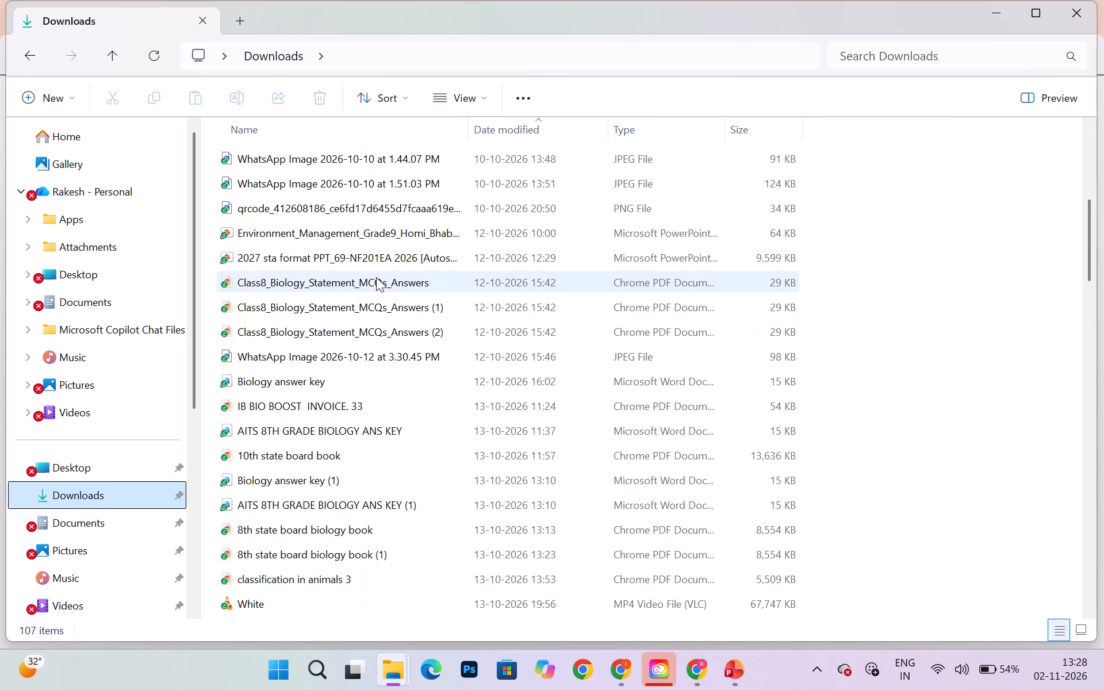
scroll(376, 277, up, 9)
scroll(364, 241, down, 3)
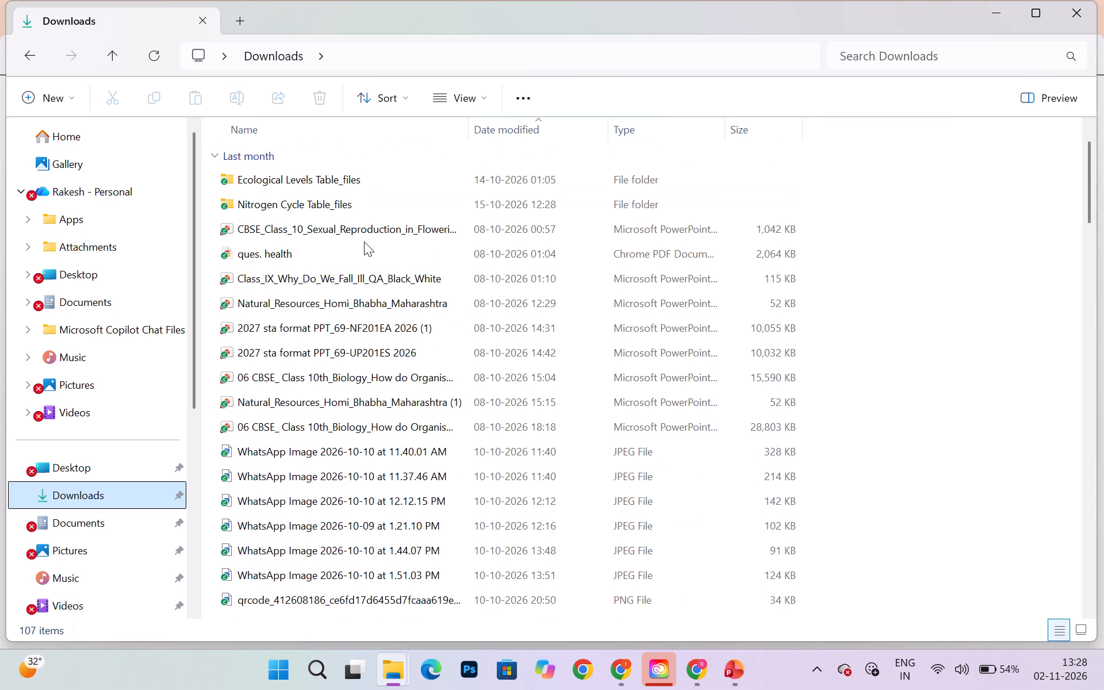
scroll(364, 241, down, 12)
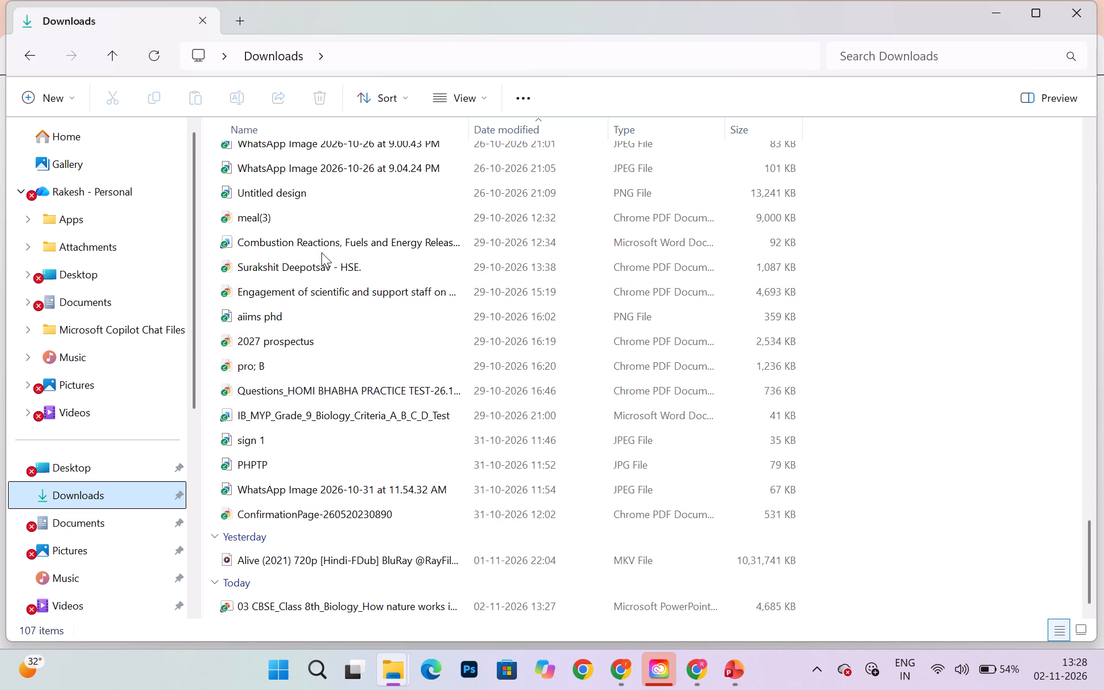
scroll(280, 257, up, 1)
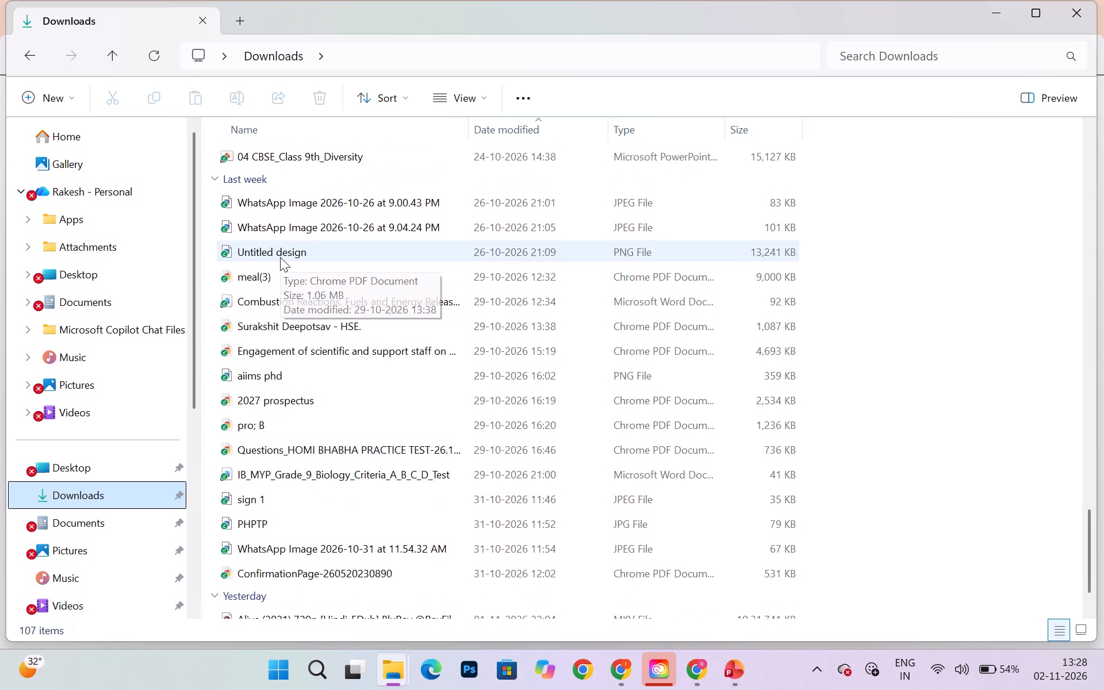
scroll(280, 257, up, 2)
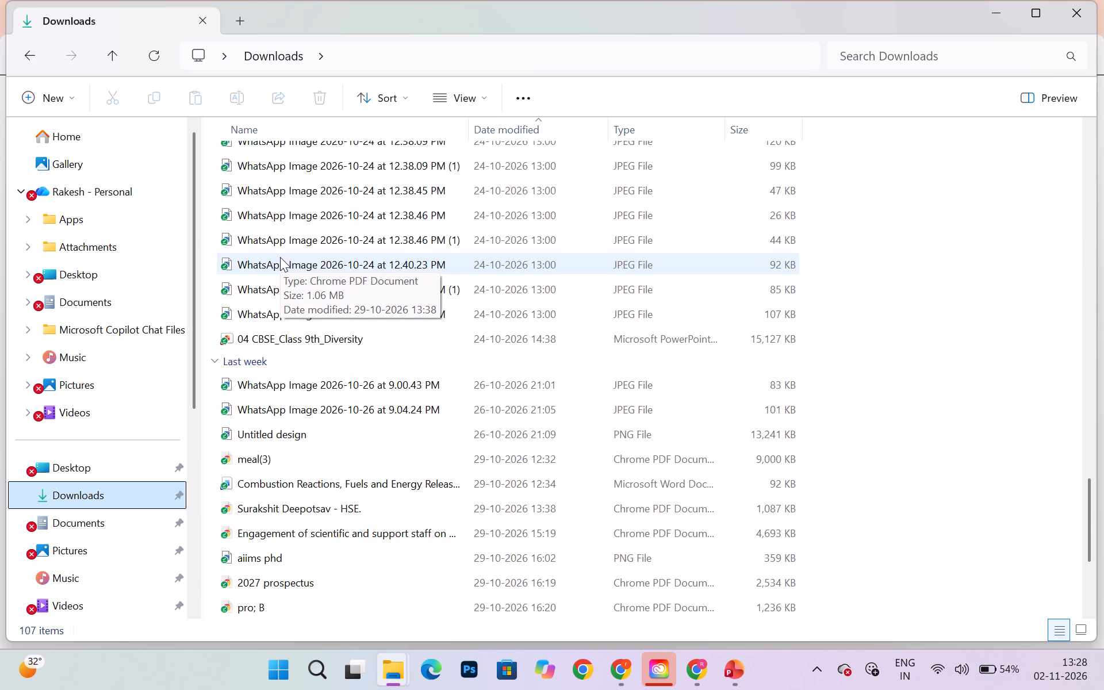
scroll(280, 257, up, 3)
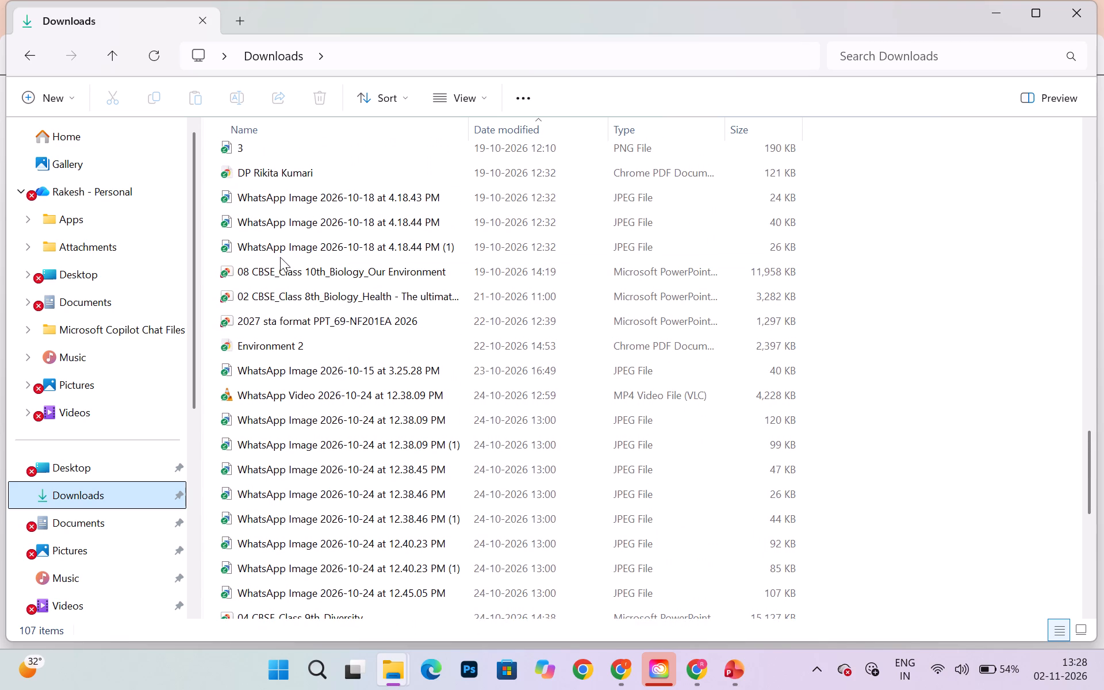
double_click(282, 329)
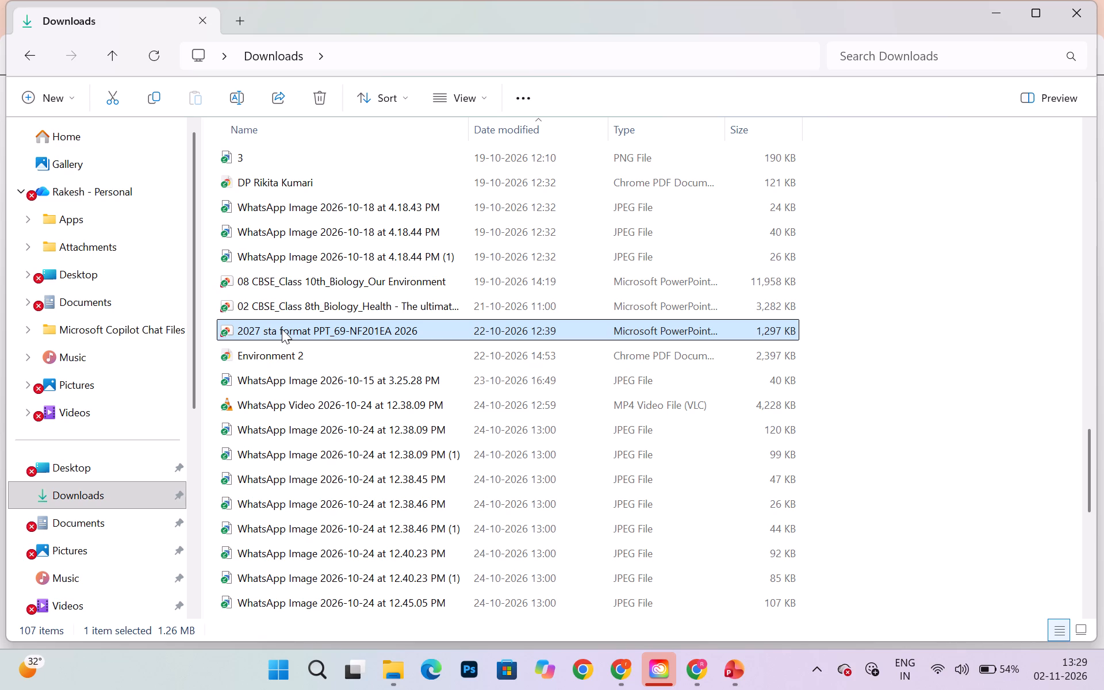
double_click(282, 329)
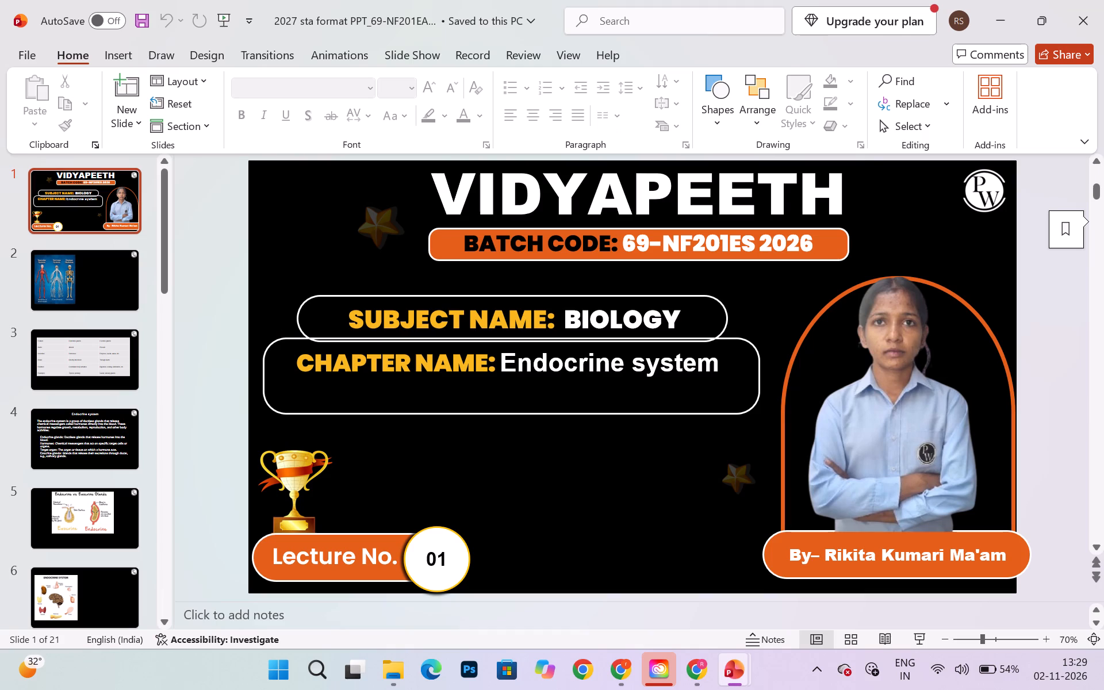
click(1078, 7)
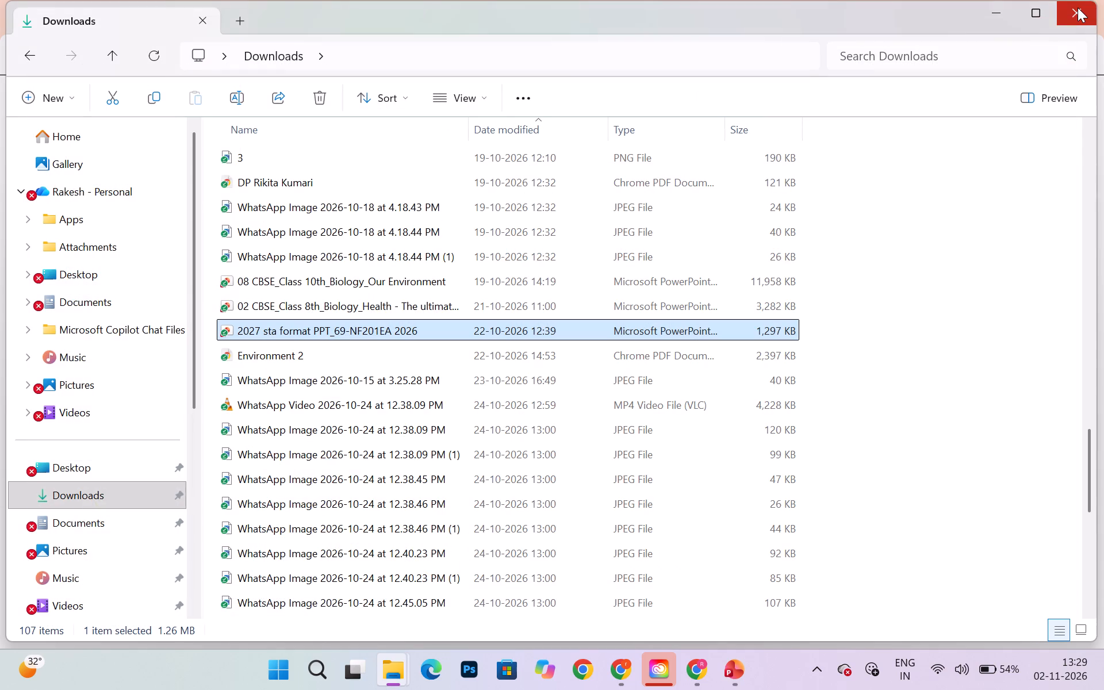
Open the 02 CBSE_Class 8th_Biology_Health - The ultimate treasure presentation from Downloads to check its title slide, and close it.
double_click(375, 300)
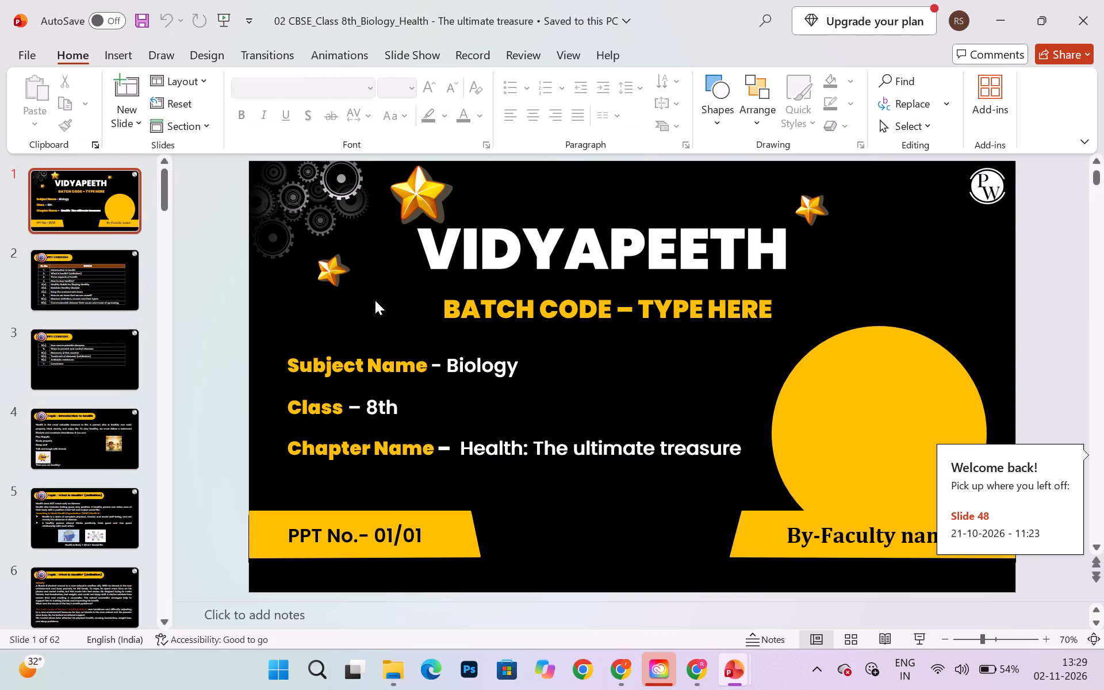
click(1080, 2)
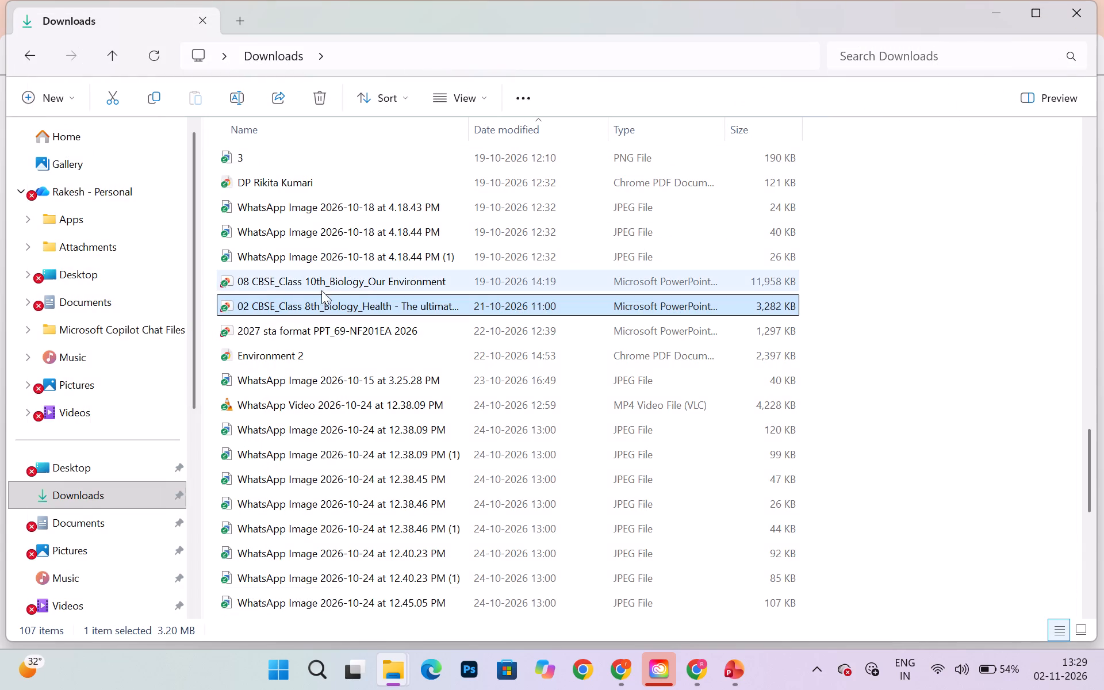
Open the life process presentation from the 9th State folder in FOUNDATION PW on the Desktop and maximize its window.
click(79, 267)
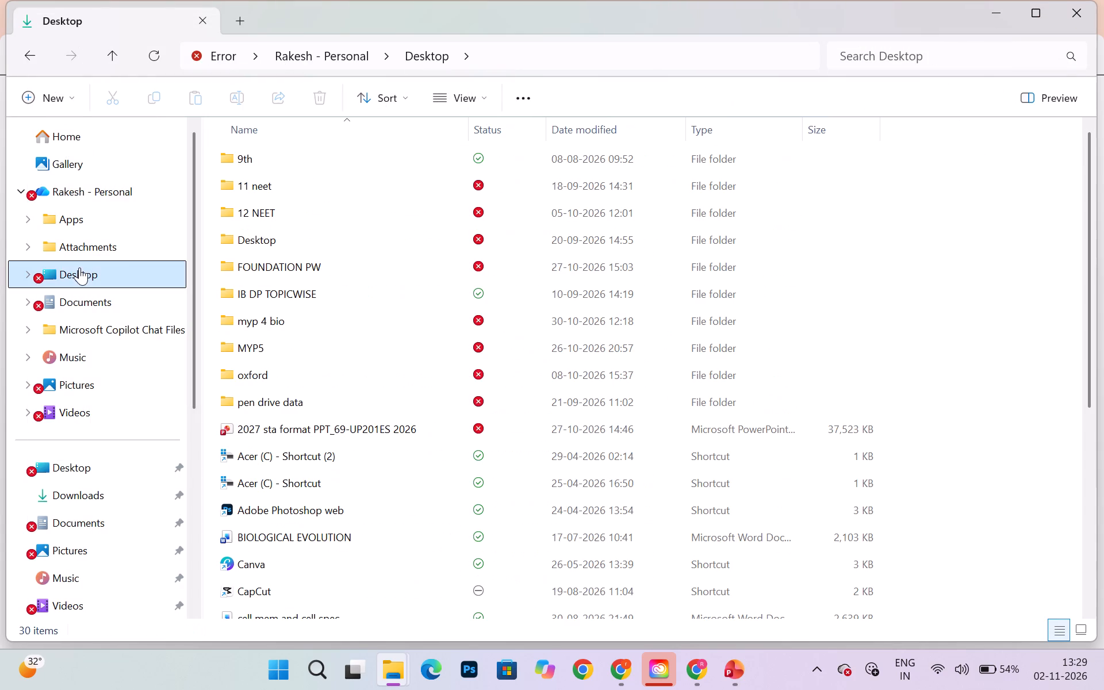
double_click(300, 263)
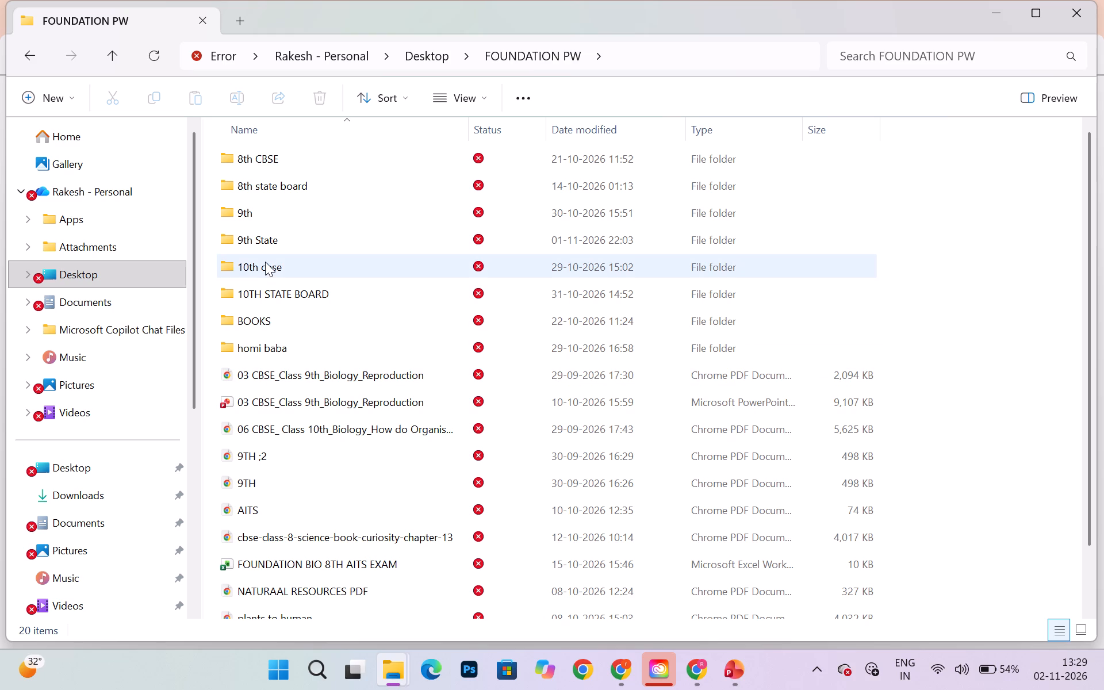
double_click(260, 243)
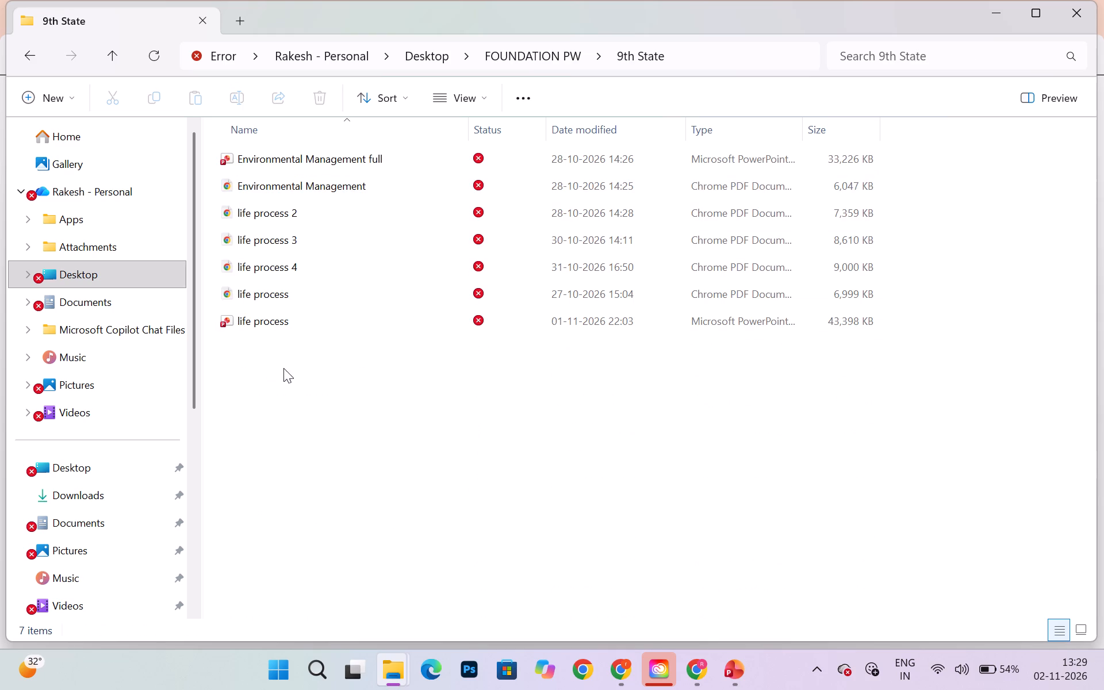
double_click(279, 321)
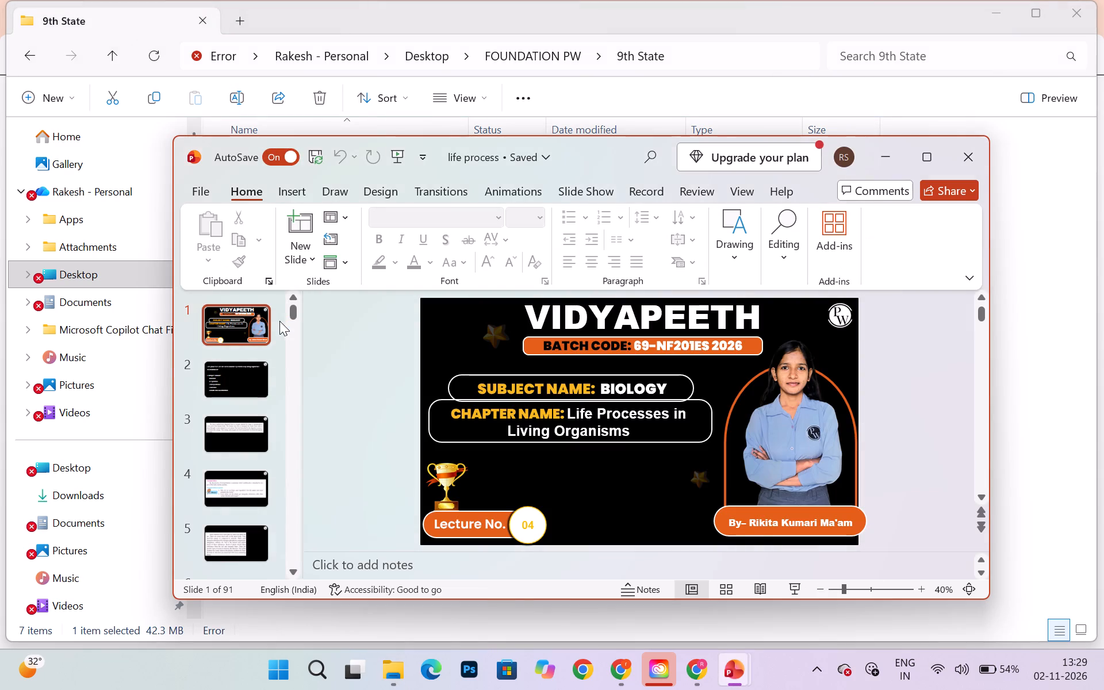
click(924, 162)
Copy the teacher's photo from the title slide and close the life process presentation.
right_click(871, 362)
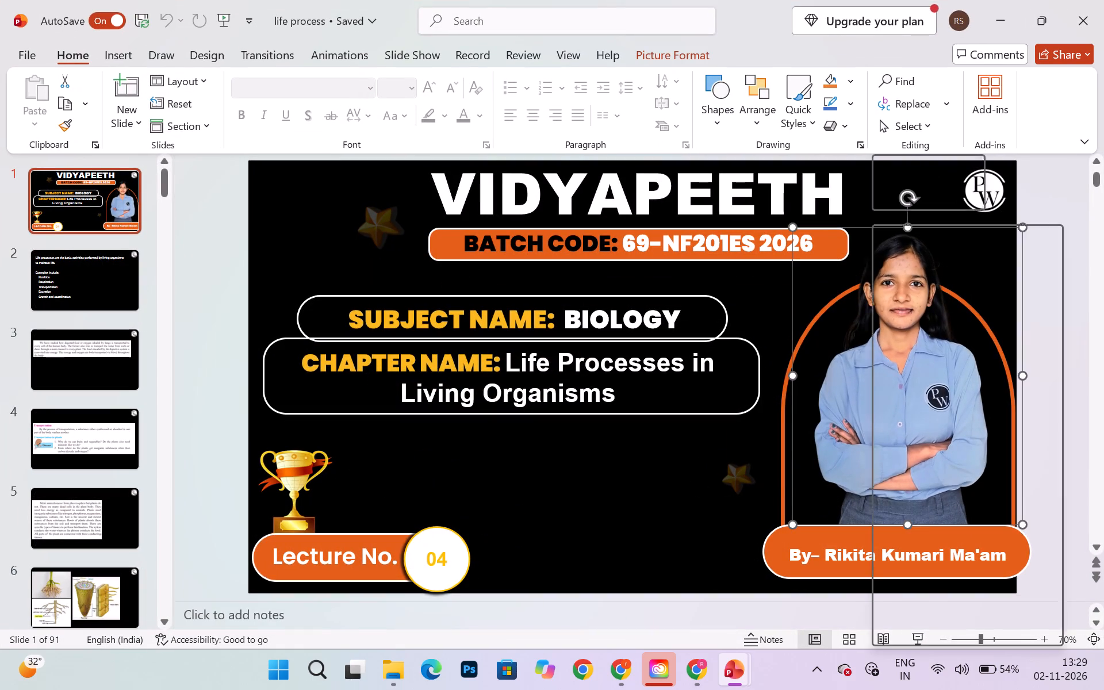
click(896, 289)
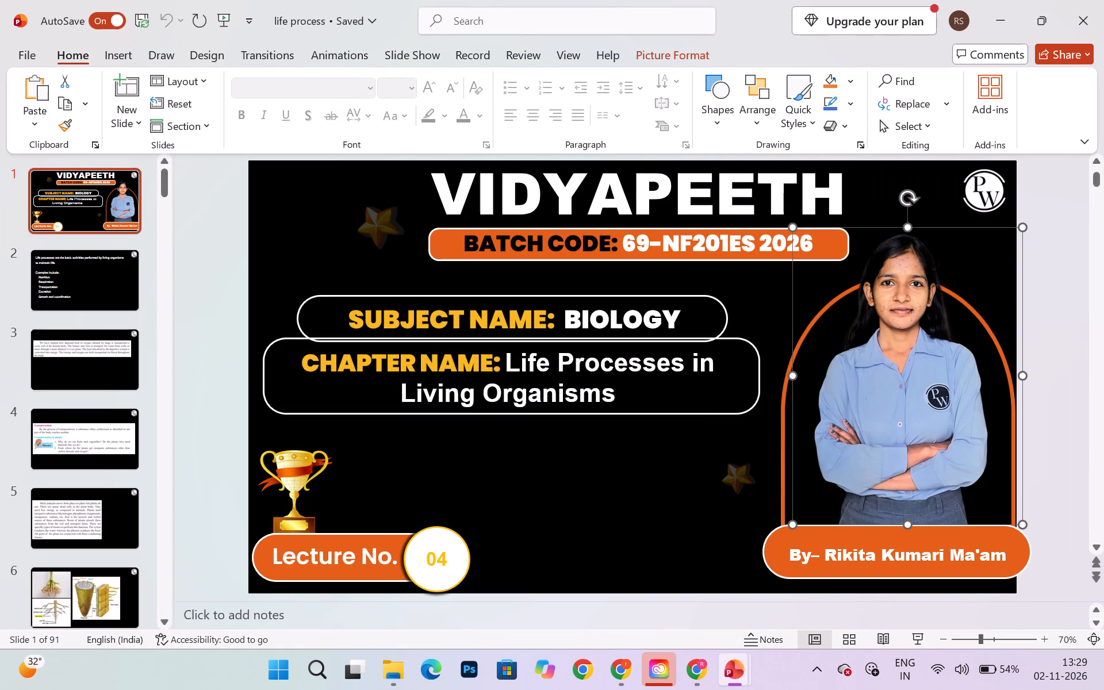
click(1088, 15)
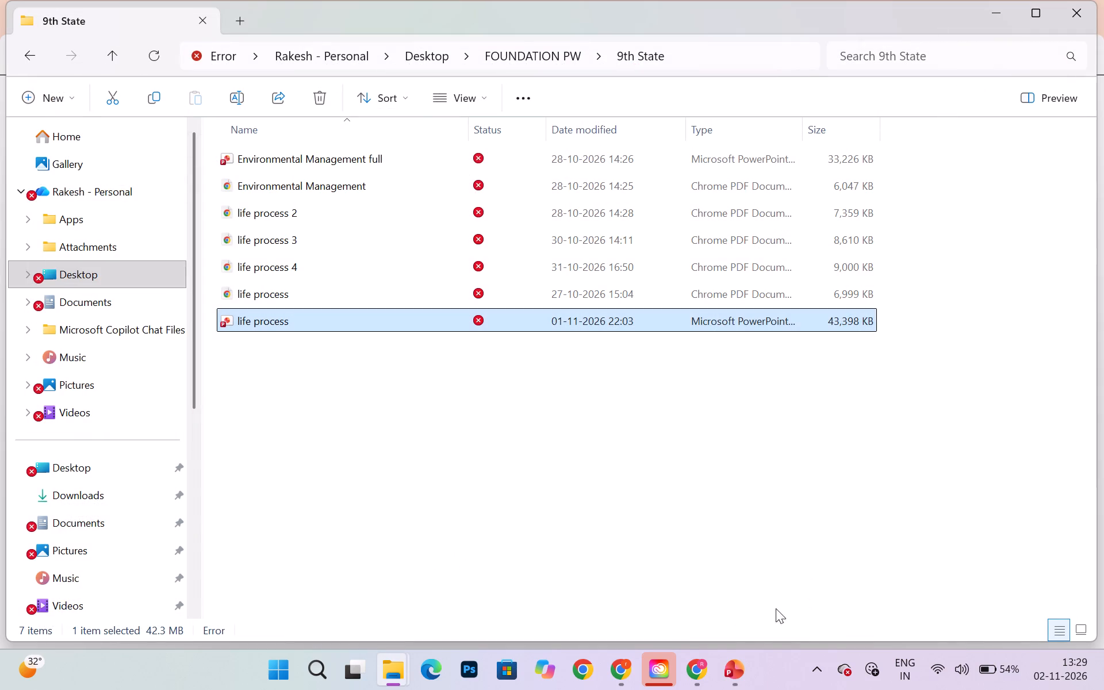
Reopen the life process presentation from the 9th State folder and copy its entire title slide.
click(734, 663)
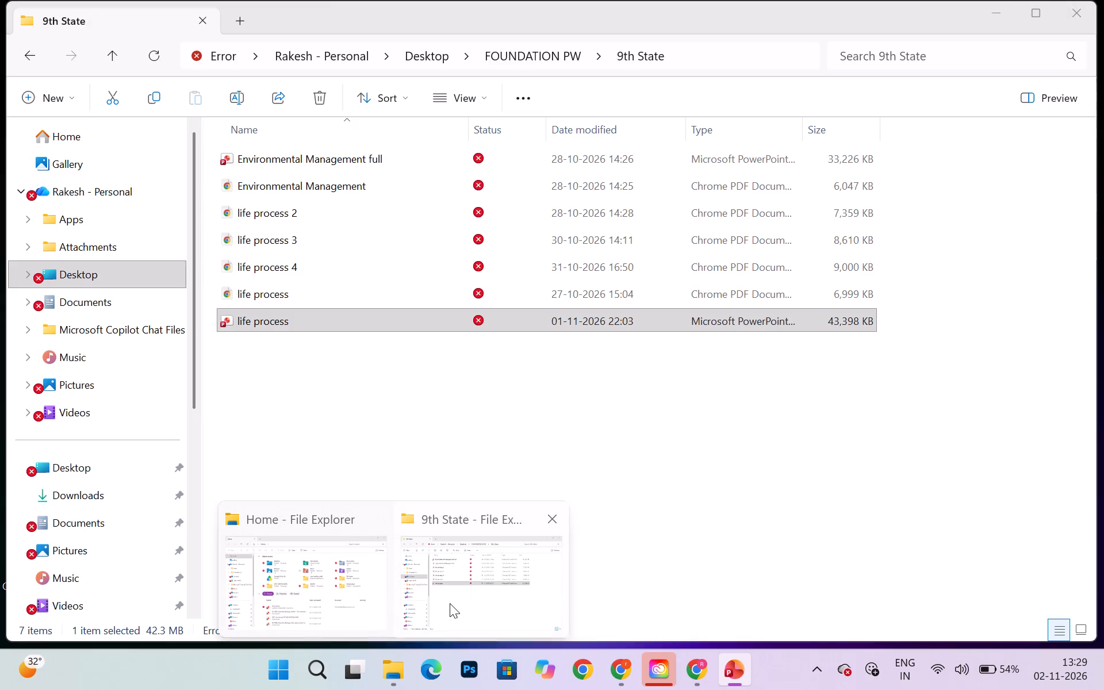
click(450, 603)
triple_click(514, 324)
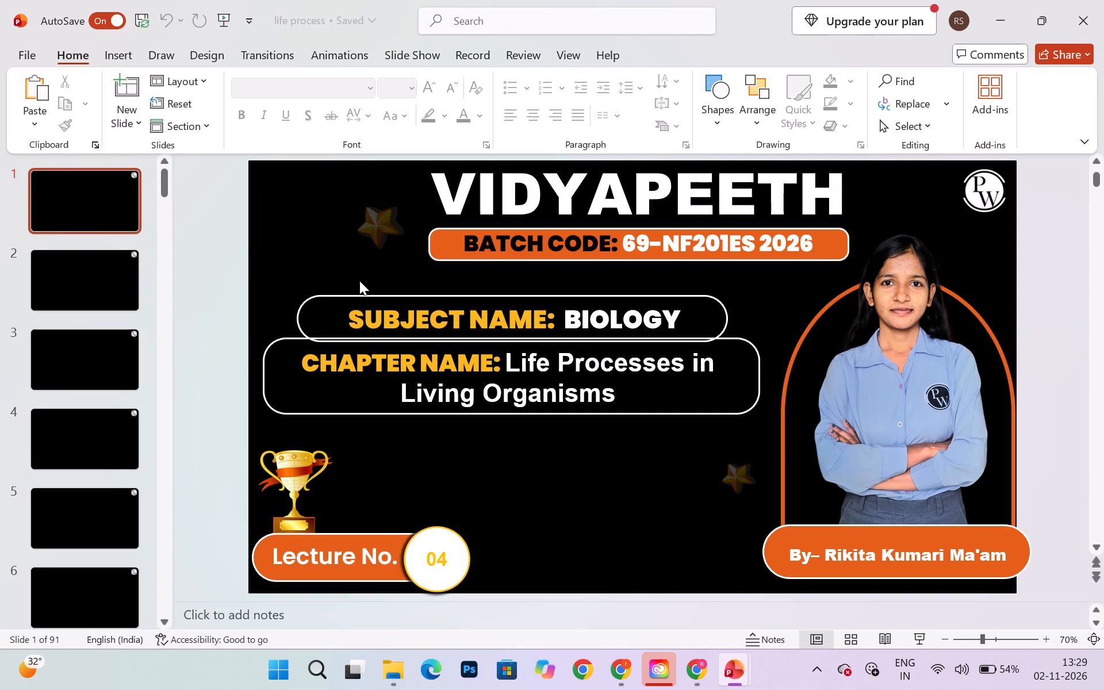
right_click(77, 204)
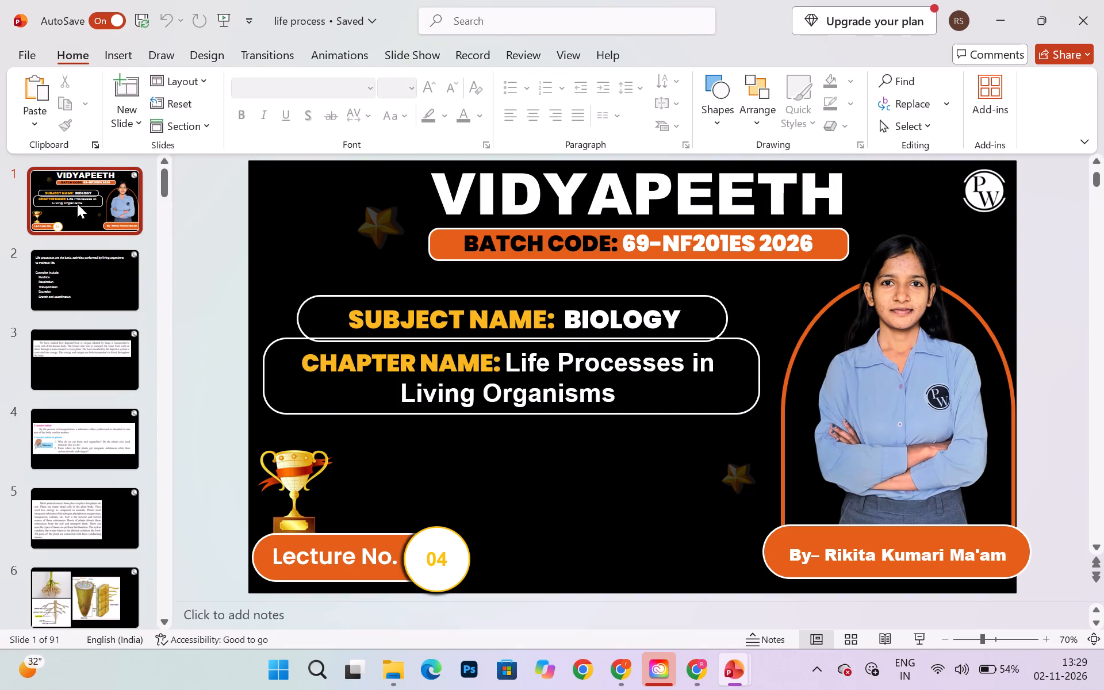
click(116, 263)
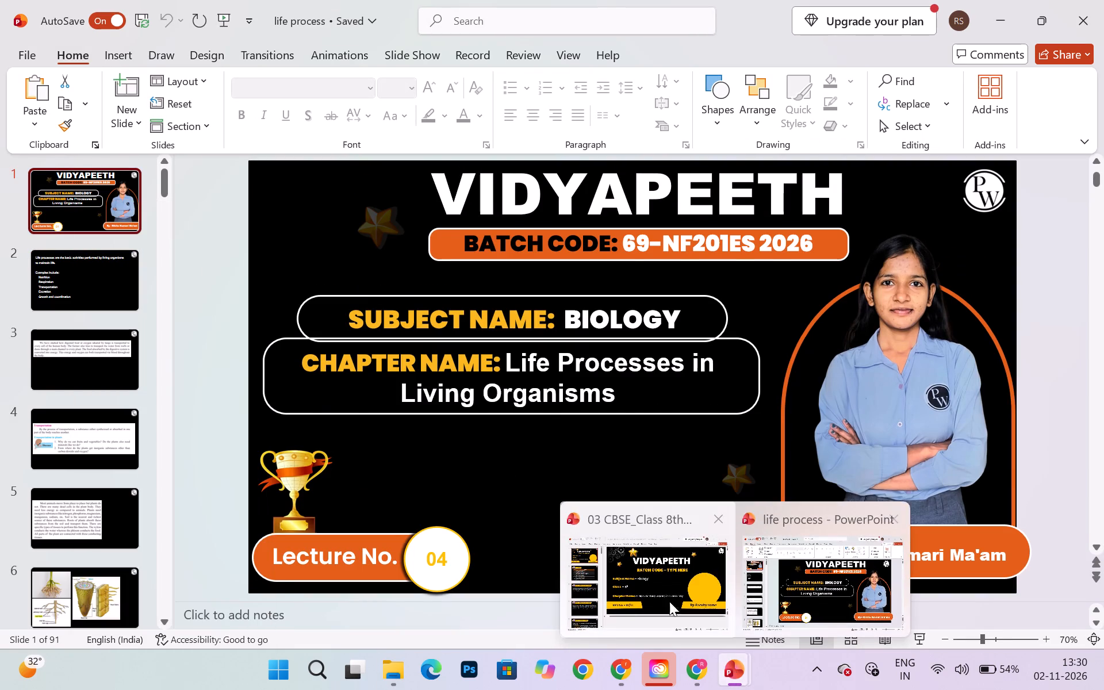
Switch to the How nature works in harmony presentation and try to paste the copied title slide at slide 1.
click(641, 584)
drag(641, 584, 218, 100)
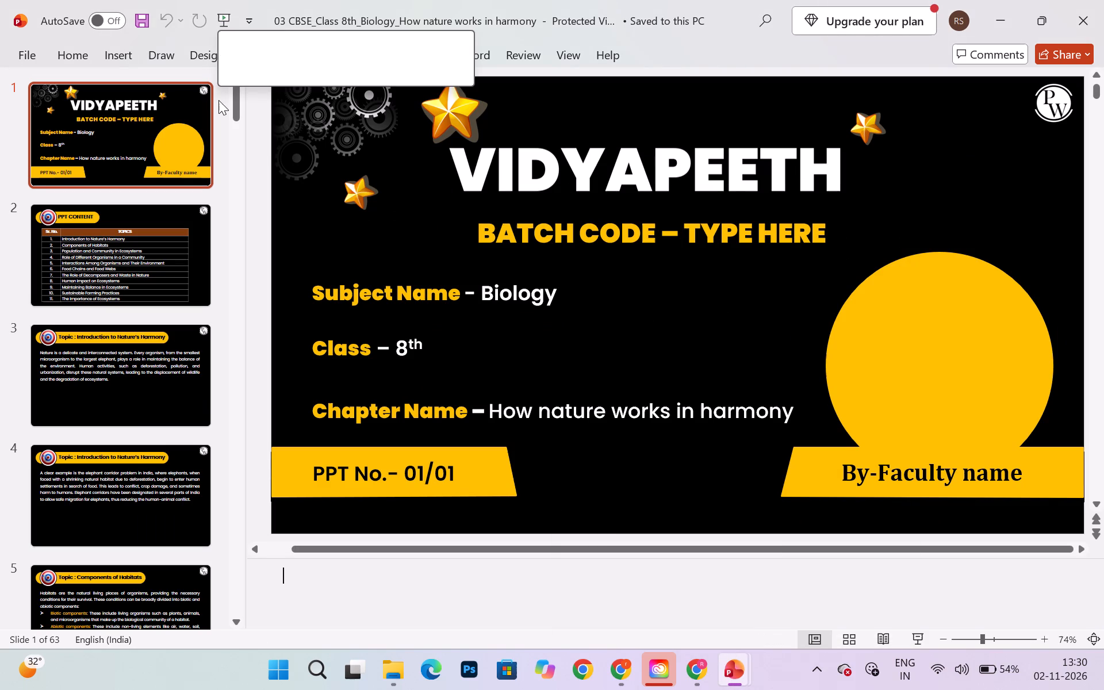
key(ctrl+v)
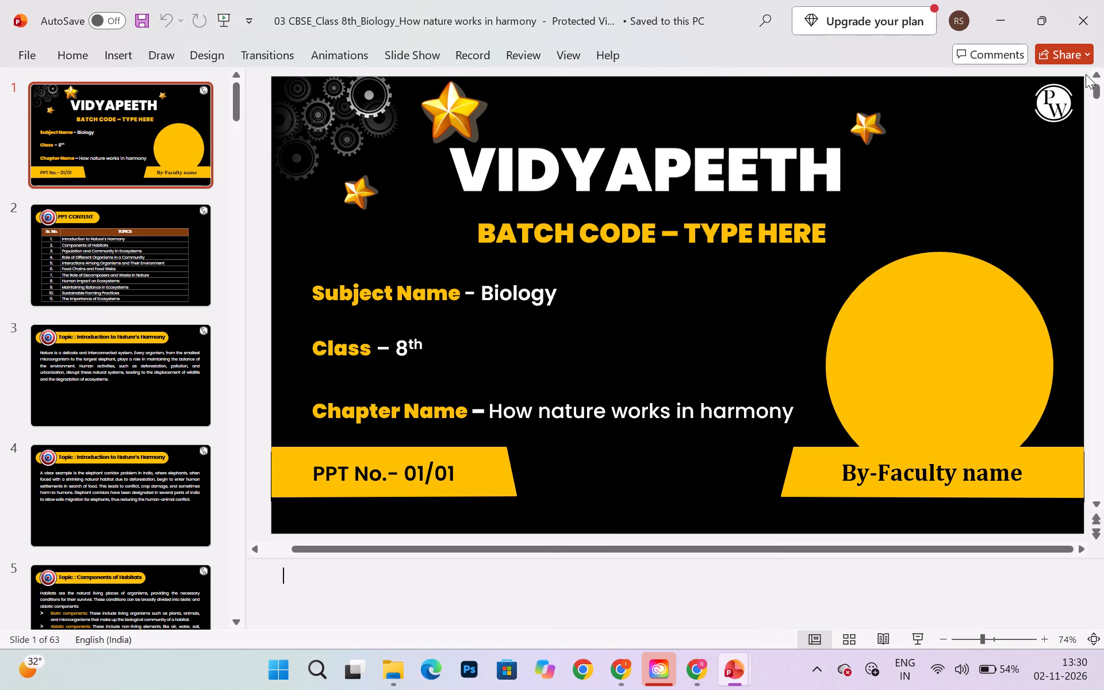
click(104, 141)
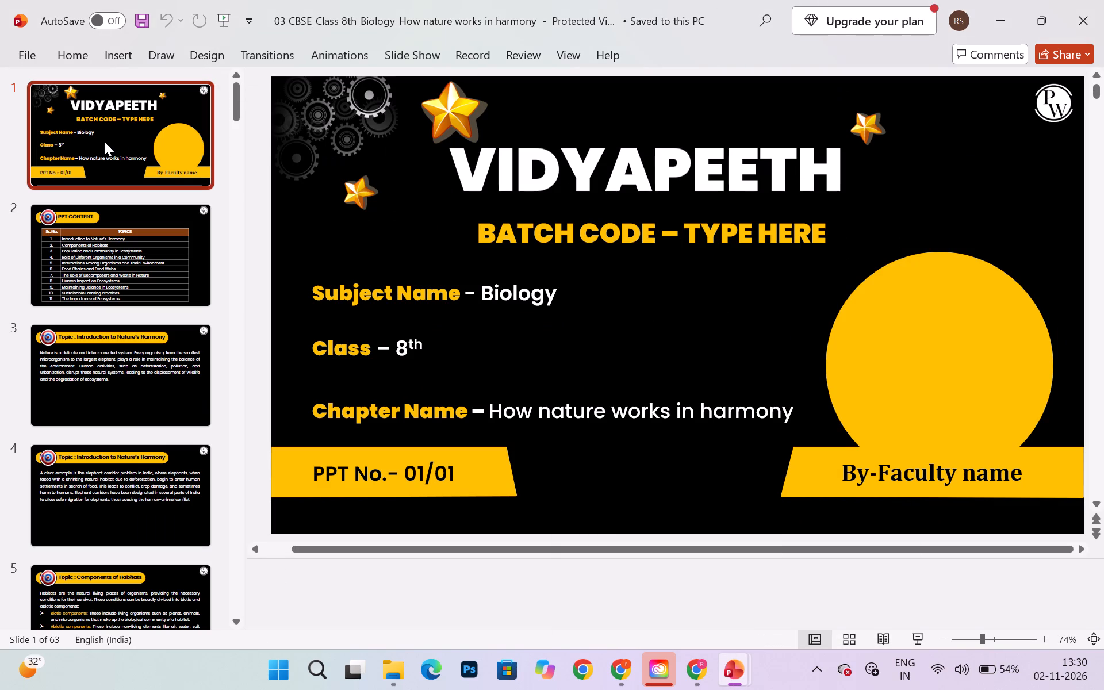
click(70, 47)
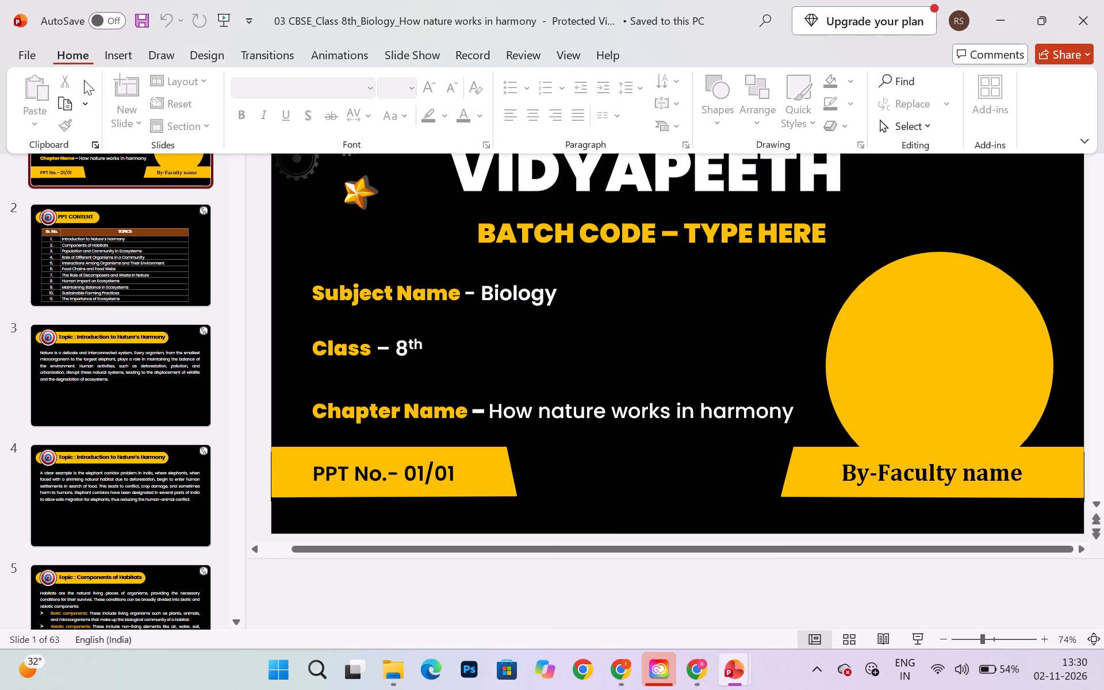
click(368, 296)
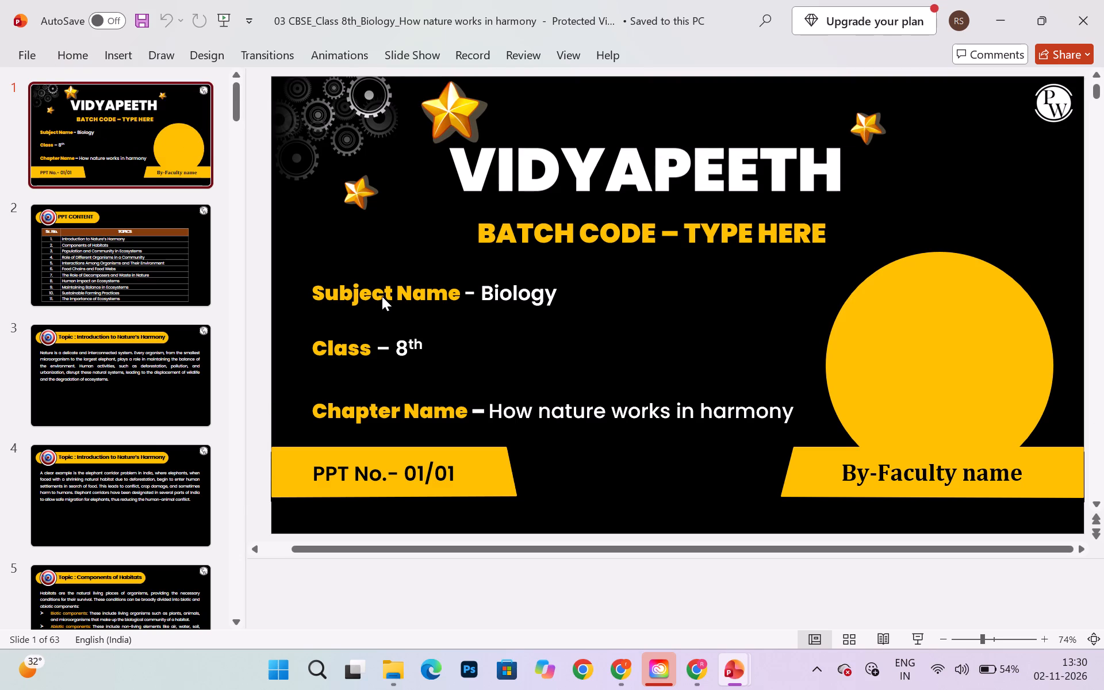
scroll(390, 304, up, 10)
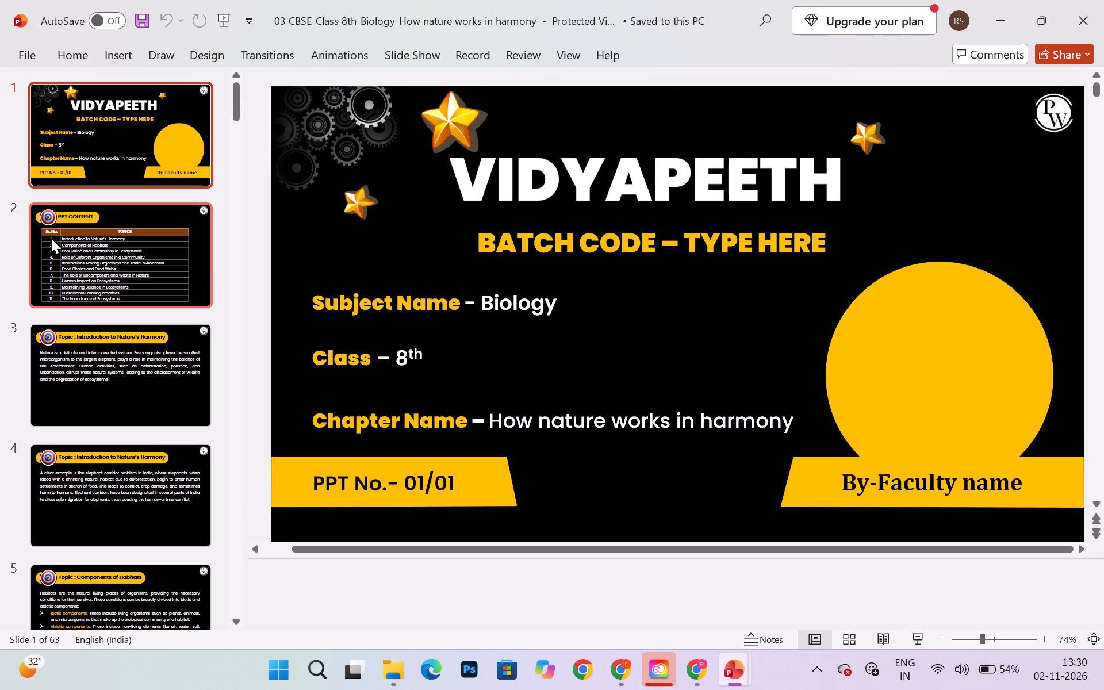
Enable editing for the How nature works in harmony presentation that is open in Protected View.
click(120, 218)
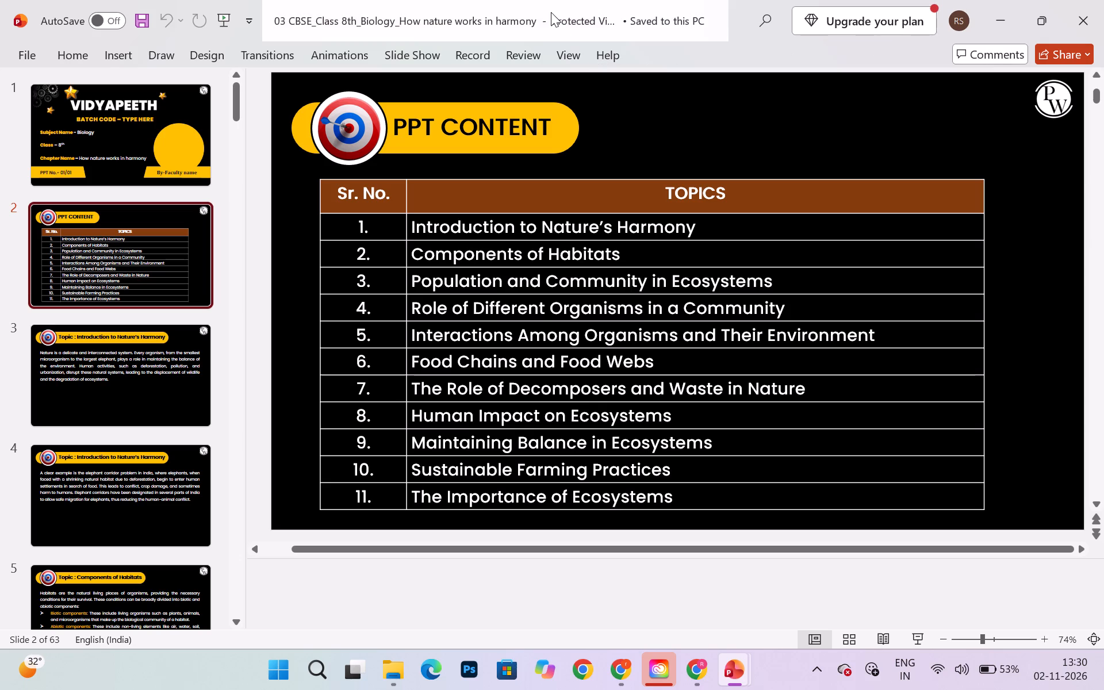
click(670, 8)
click(425, 0)
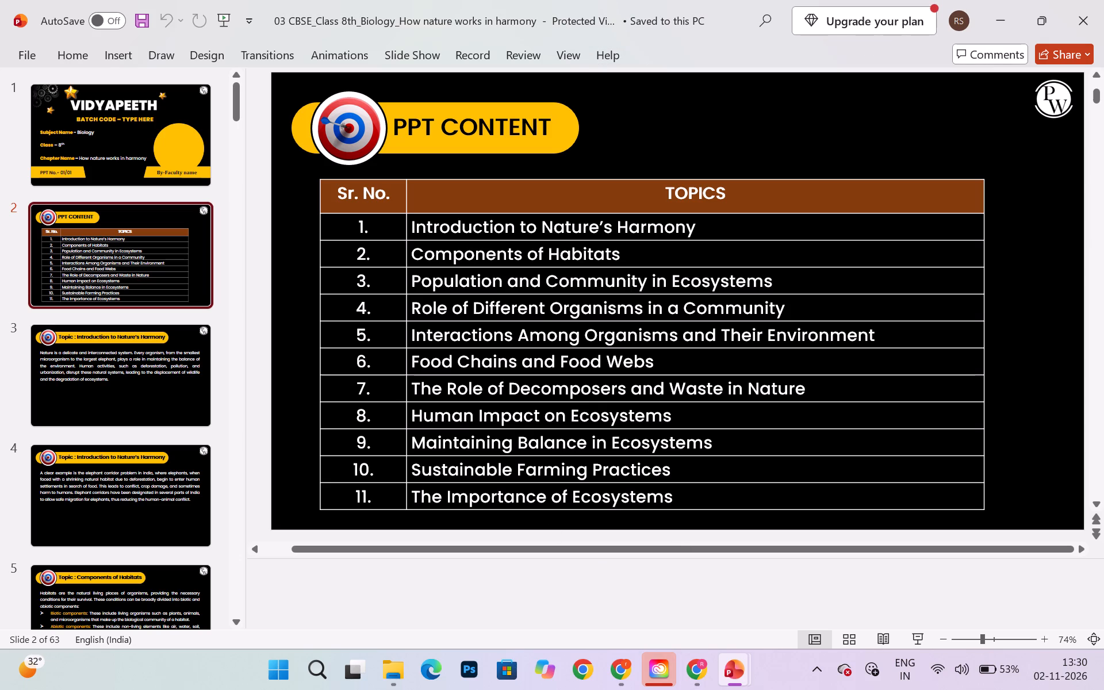
click(145, 103)
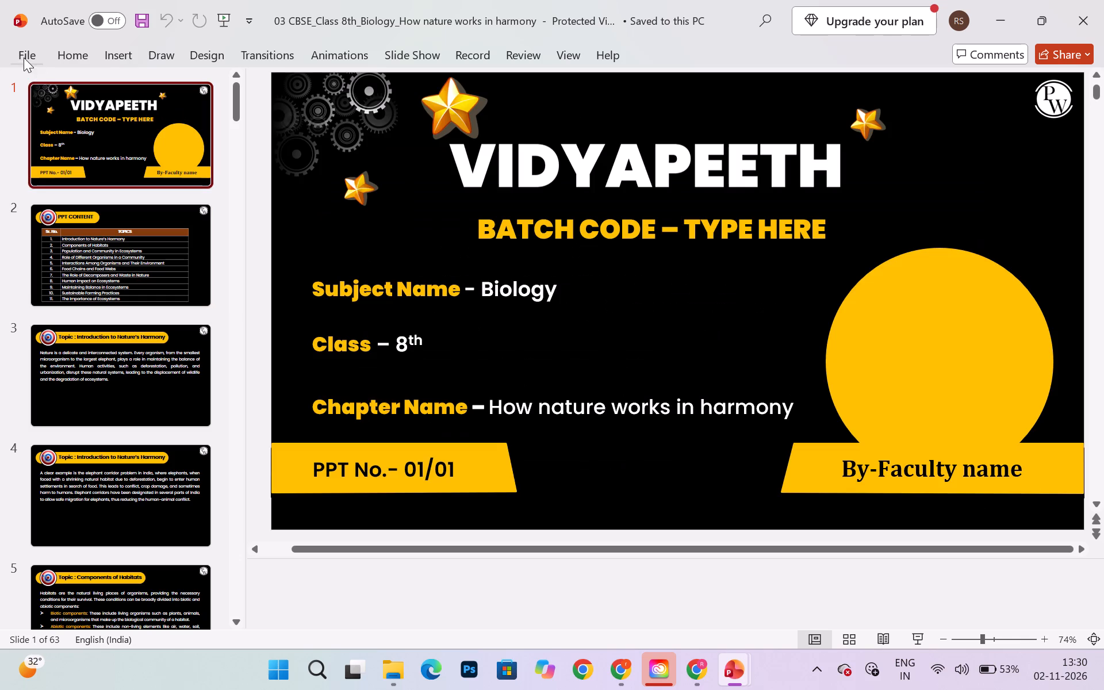
click(21, 51)
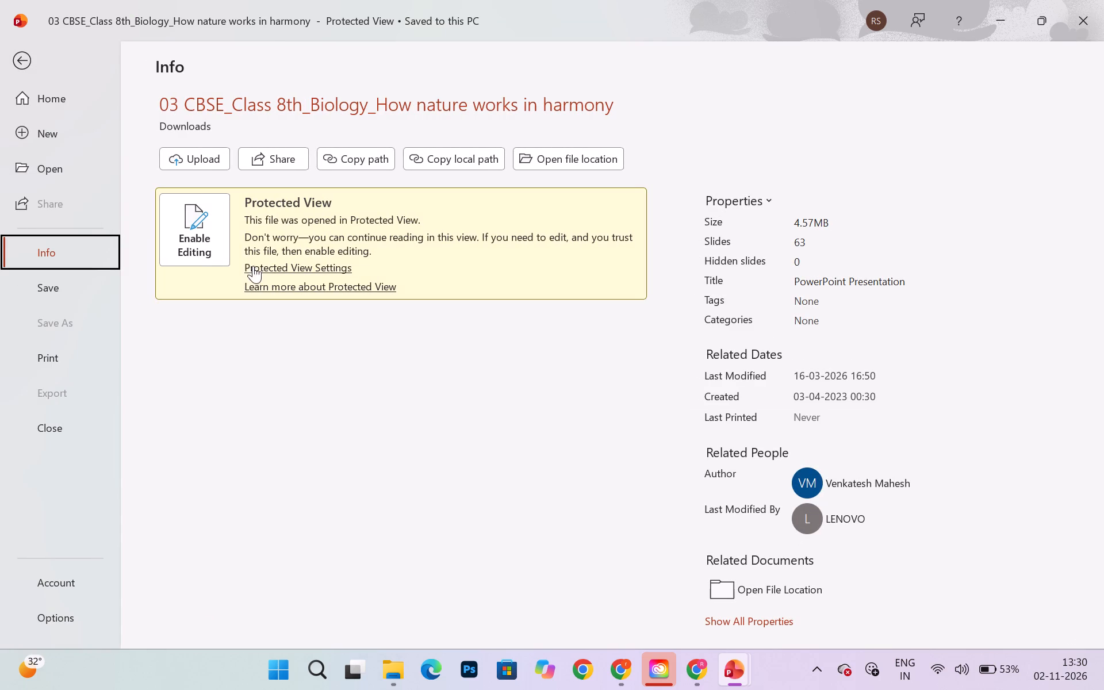
click(202, 214)
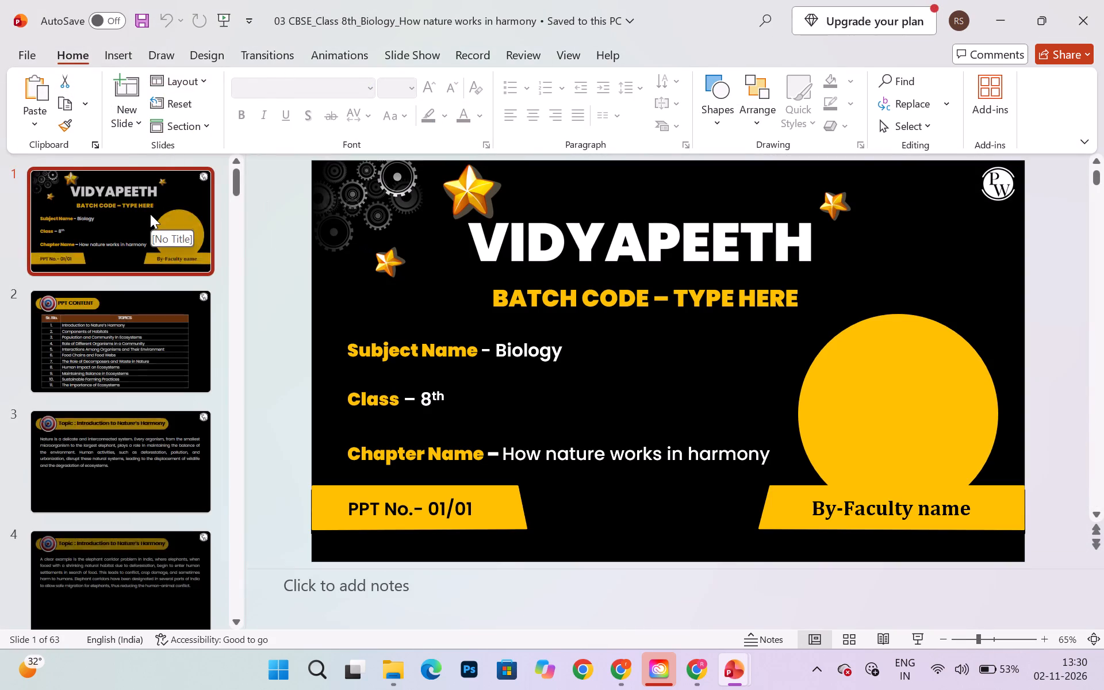
Paste the copied teacher title slide after slide 1 and delete the original title slide with the yellow circle.
key(ctrl+v)
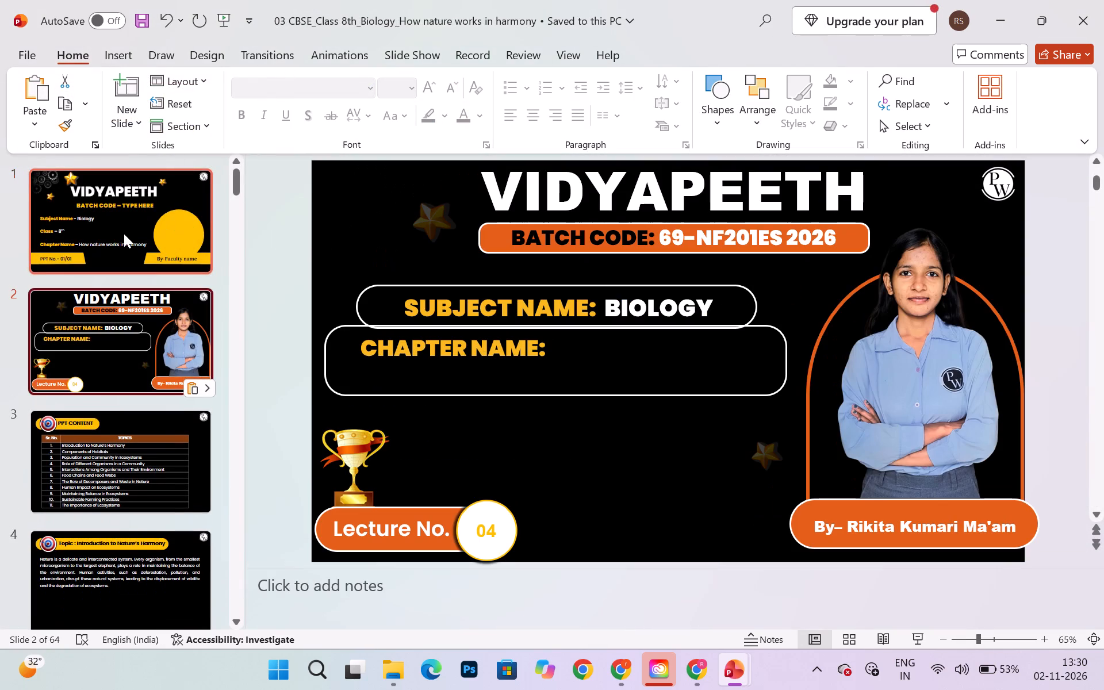
click(124, 233)
key(BackSpace)
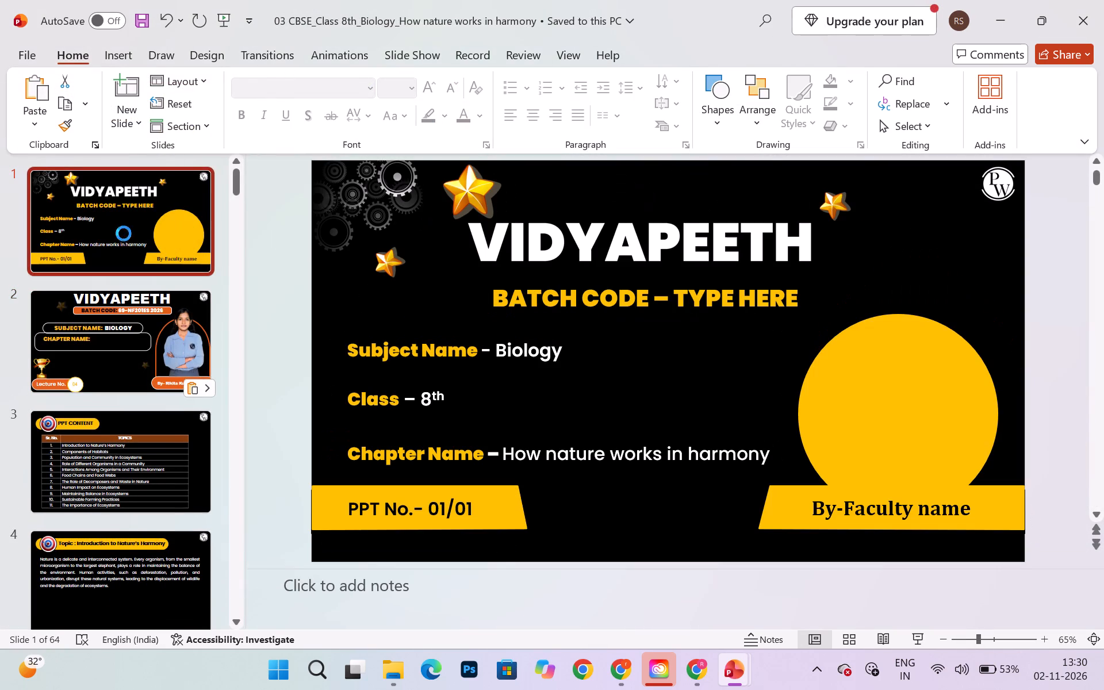
click(103, 335)
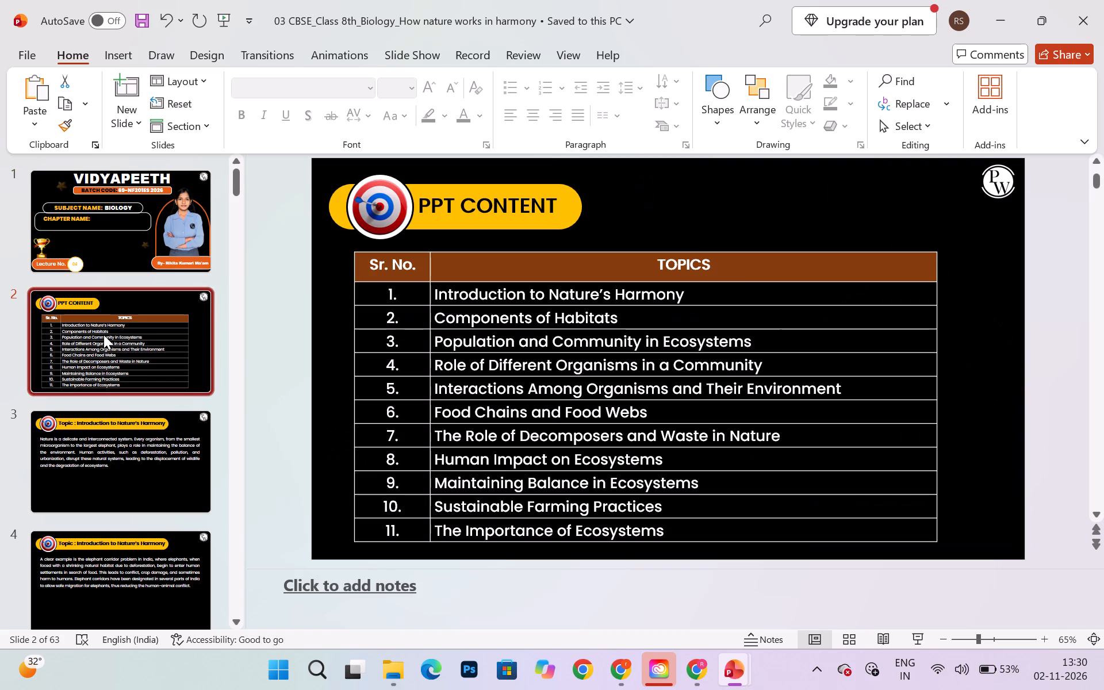
click(121, 233)
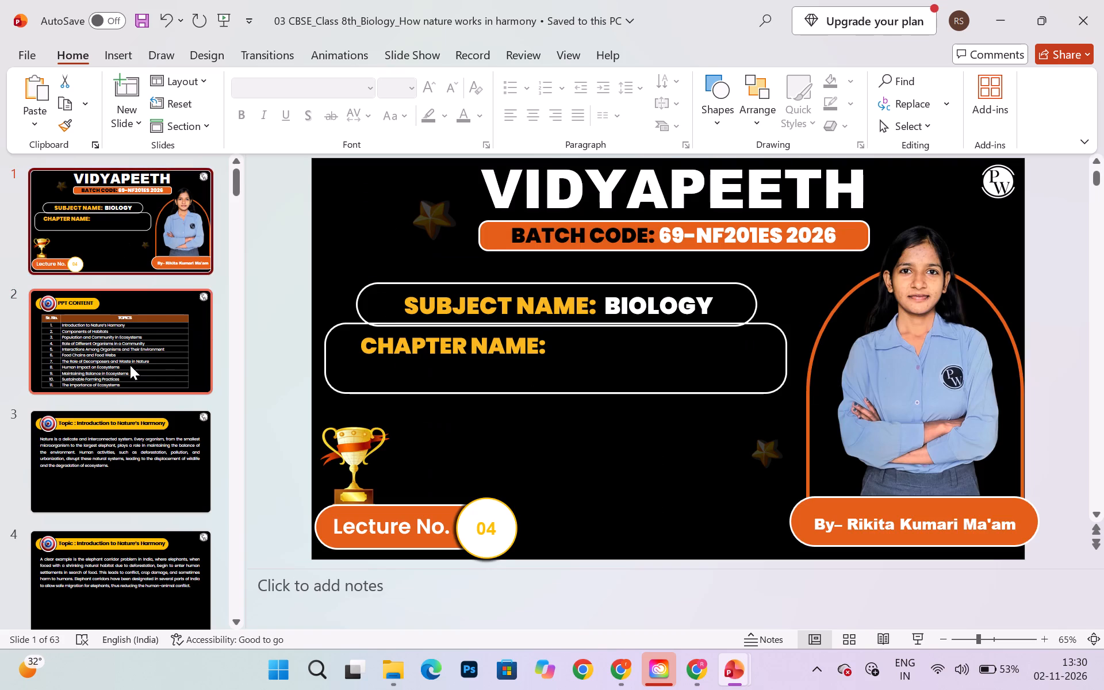
click(128, 365)
click(117, 448)
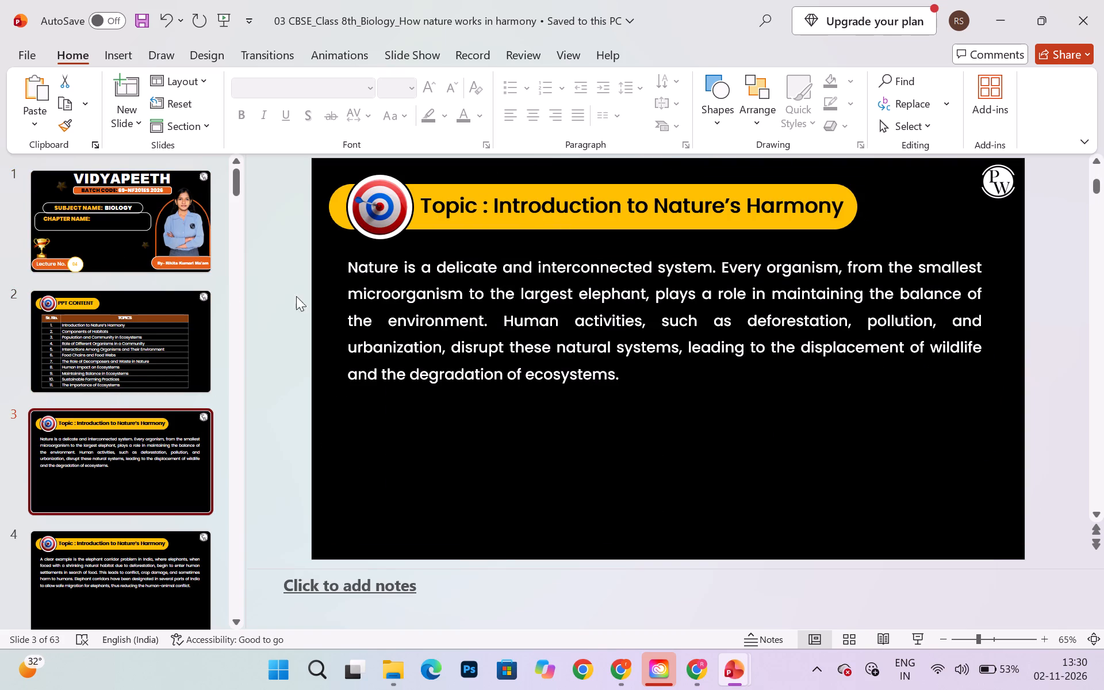
Switch to the BIOLOGY_Foundation Standard PPTs spreadsheet in Chrome and close the How nature works in harmony file preview tab.
click(622, 672)
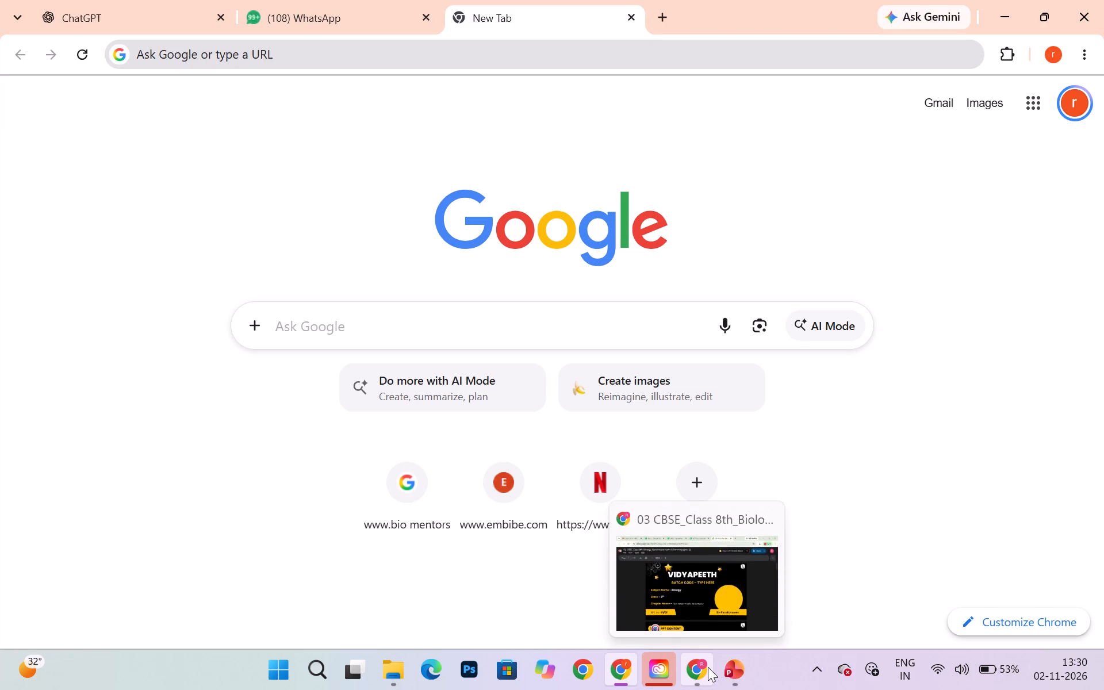
click(708, 667)
click(559, 0)
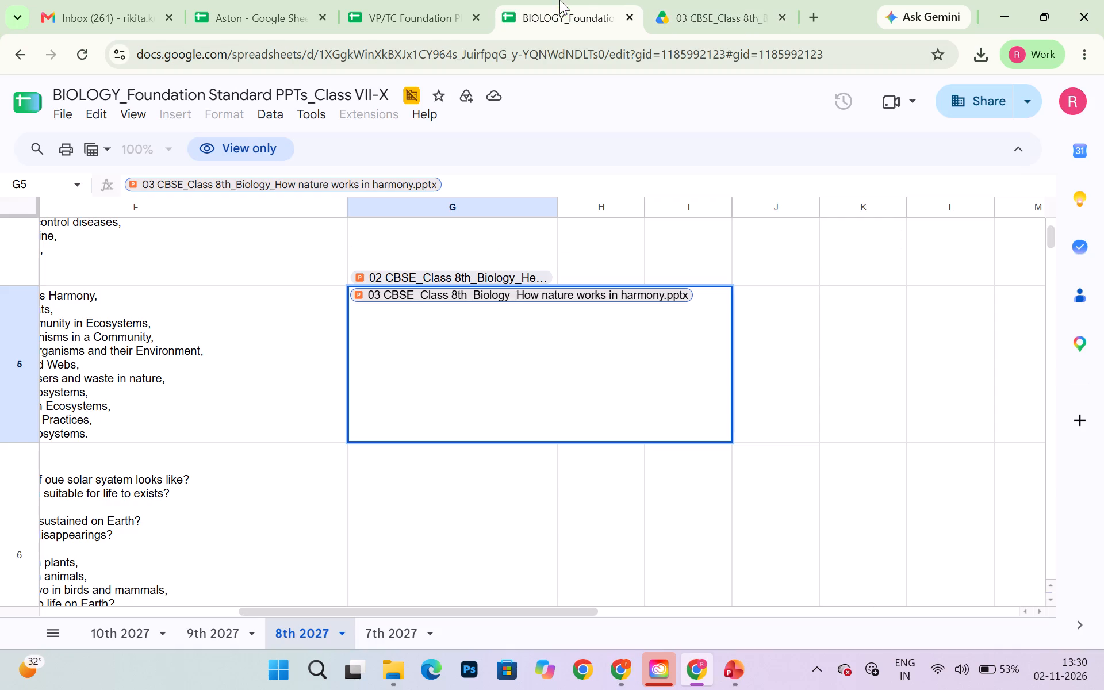
click(782, 18)
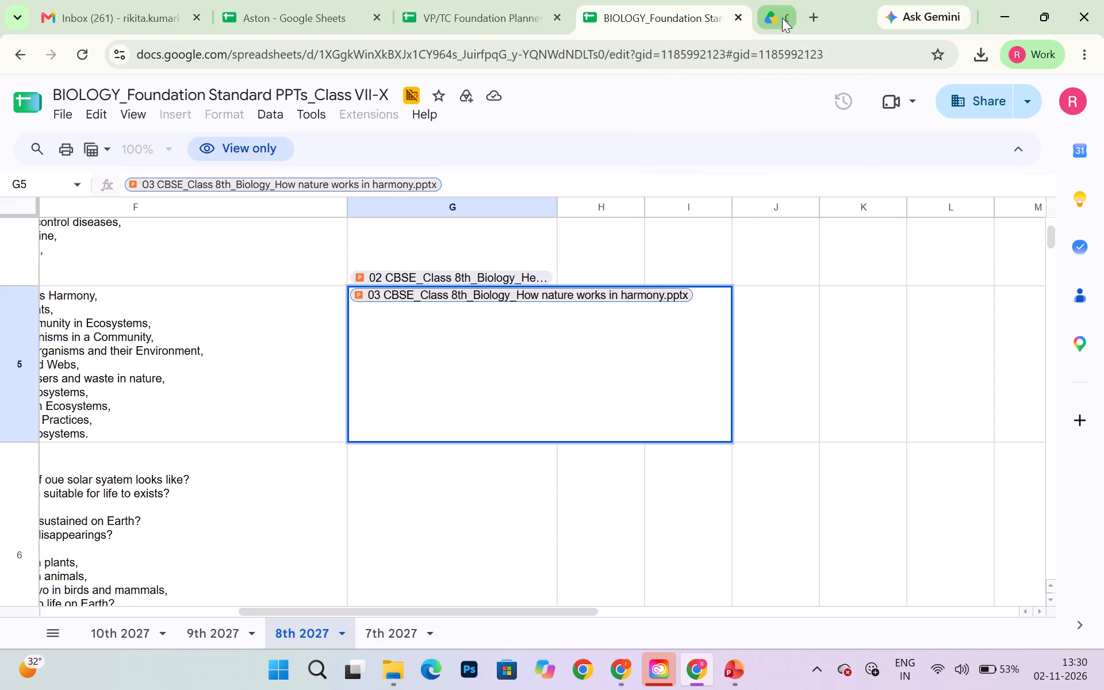
Copy the chapter name How Nature Works in Harmony from cell E5 of the 8th 2027 sheet.
scroll(462, 250, right, 5)
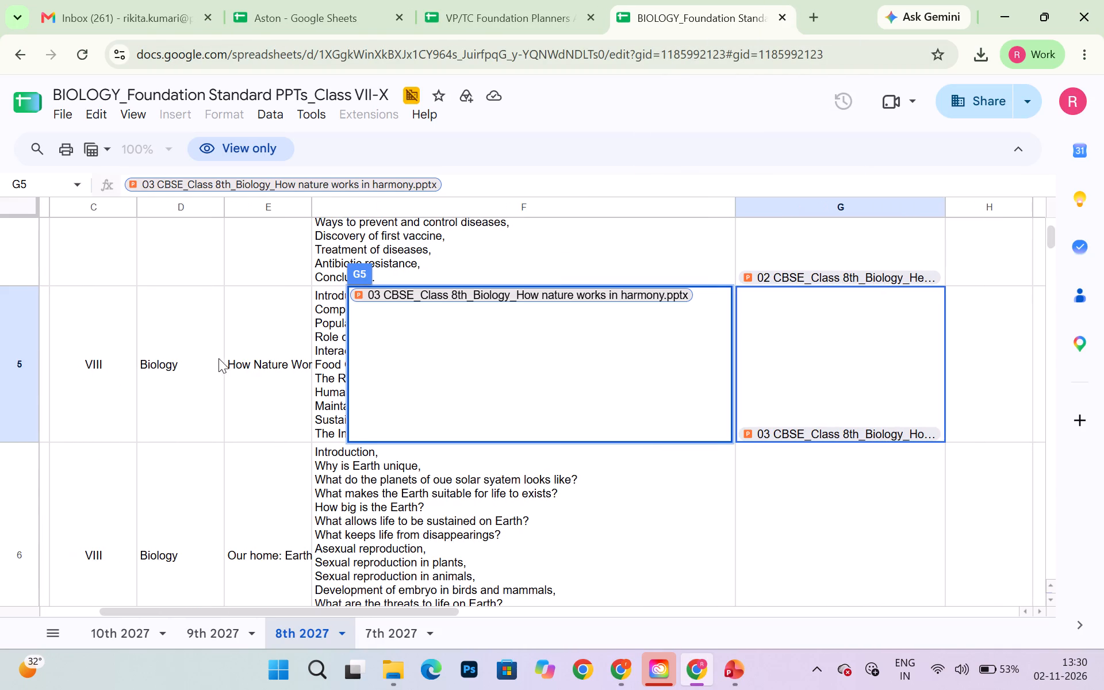
click(231, 364)
drag(231, 364, 305, 374)
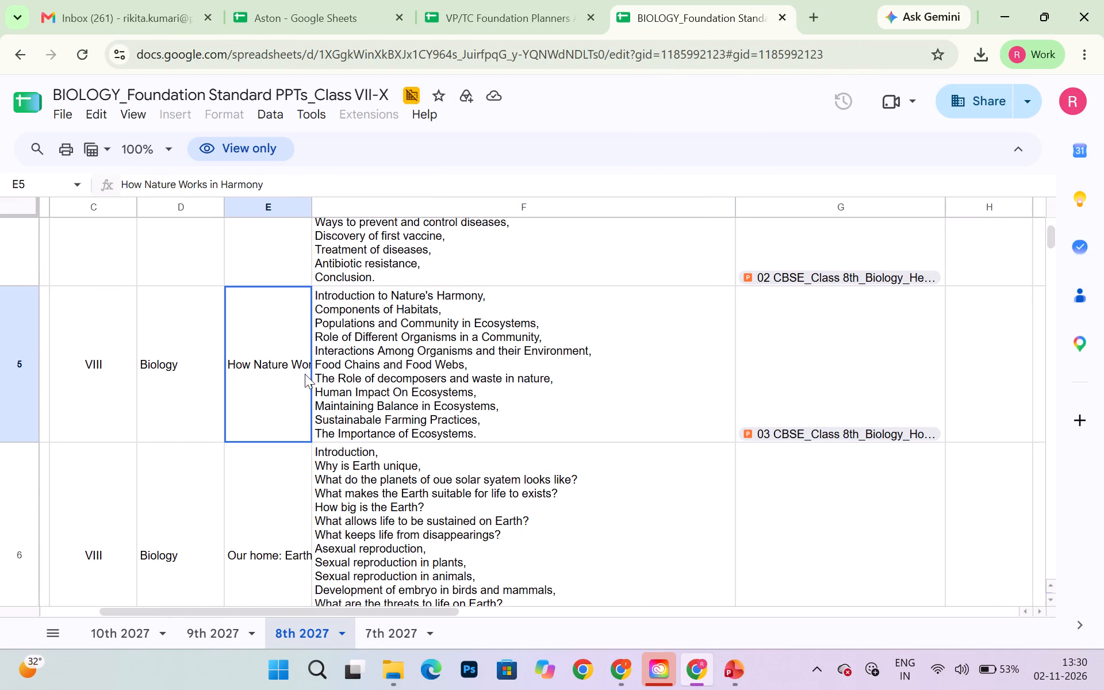
drag(305, 374, 319, 377)
click(277, 360)
key(ctrl+a)
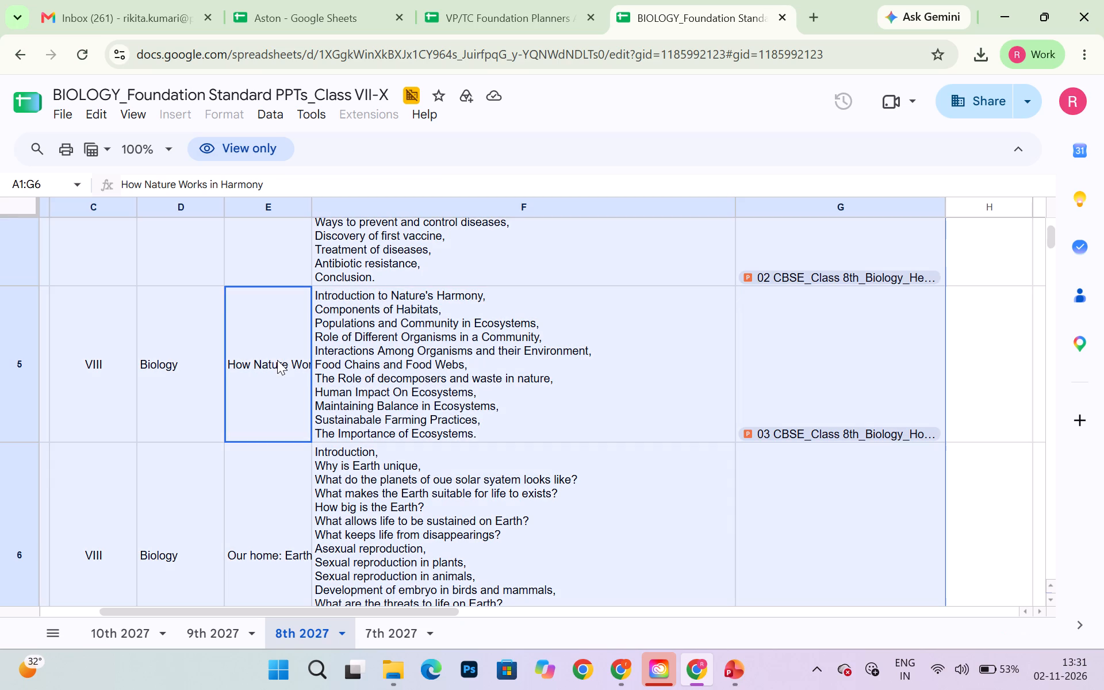
click(277, 360)
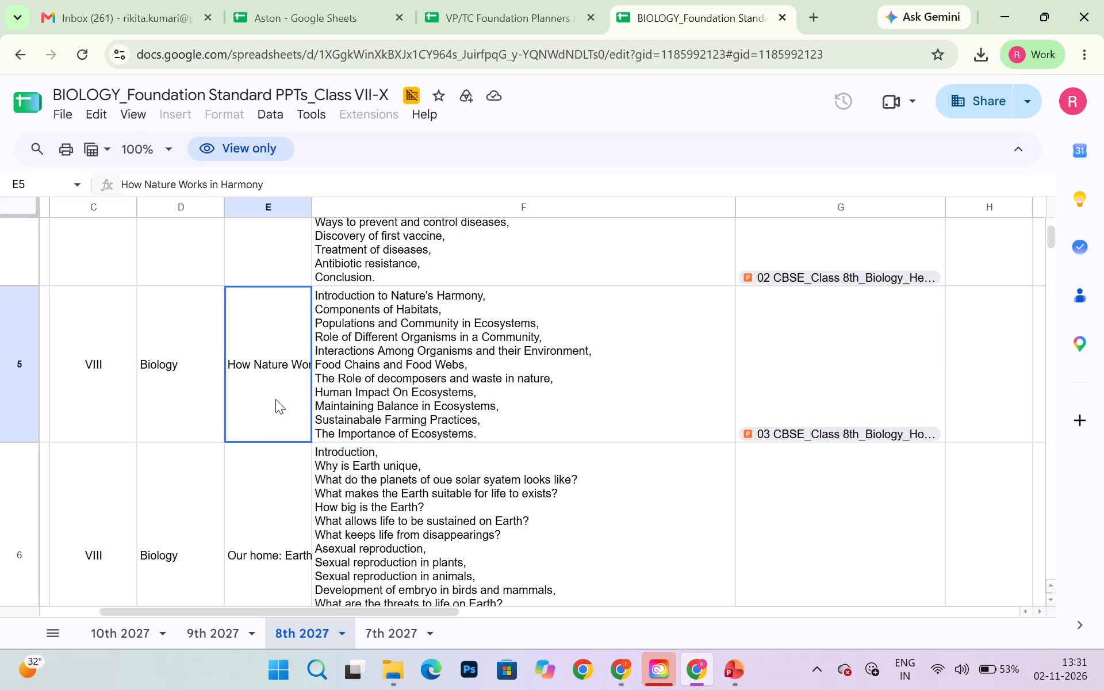
drag(275, 399, 228, 399)
click(247, 398)
drag(120, 183, 307, 213)
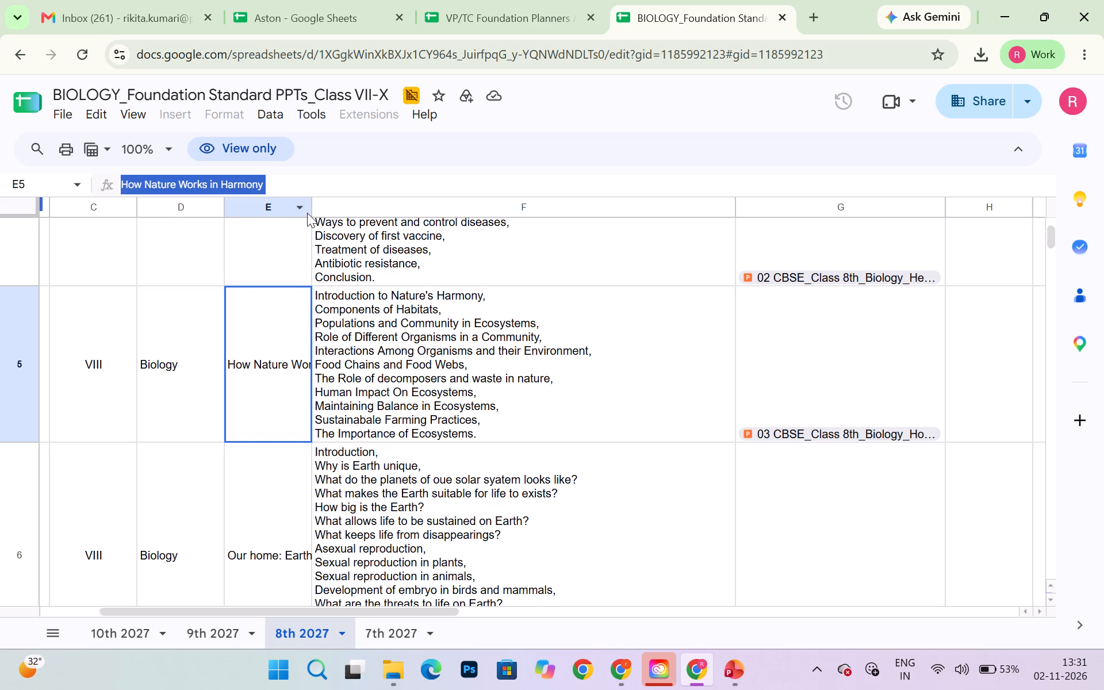
key(ctrl+c)
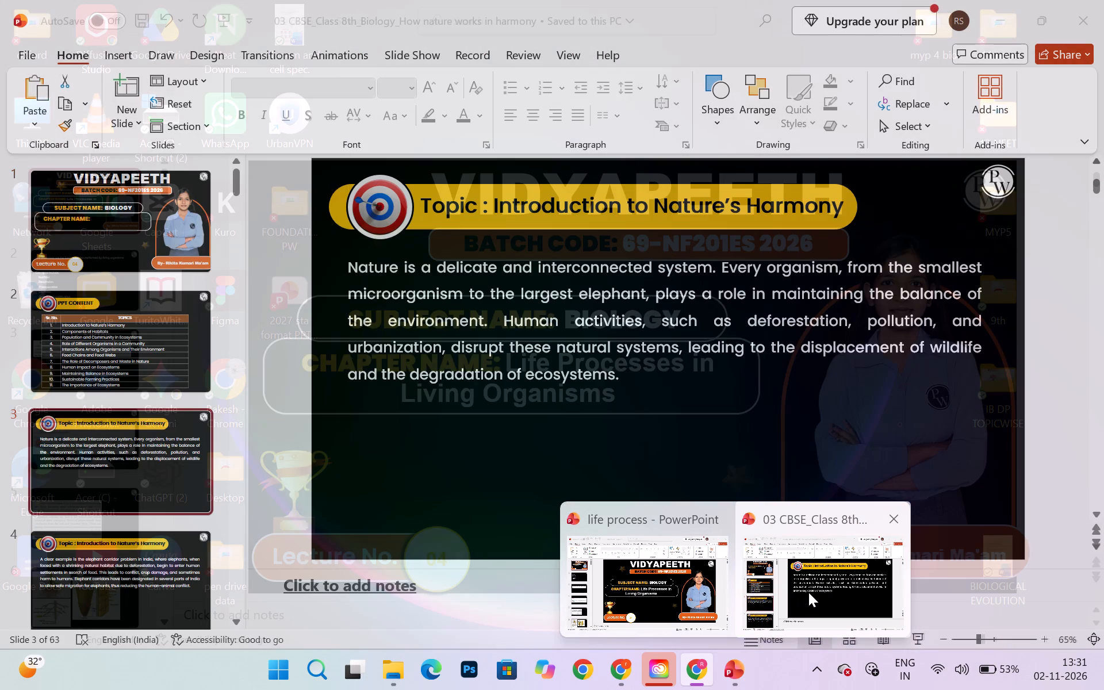
Return to the How nature works in harmony presentation in PowerPoint and paste the chapter name after CHAPTER NAME: on slide 1.
click(657, 604)
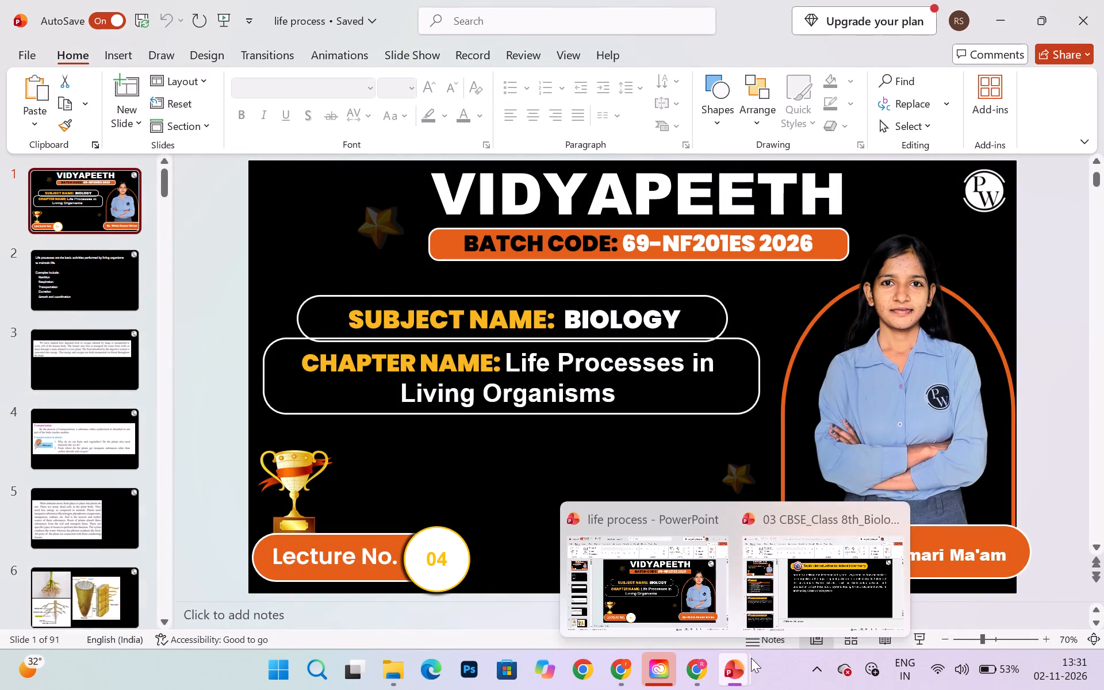
click(849, 598)
click(72, 218)
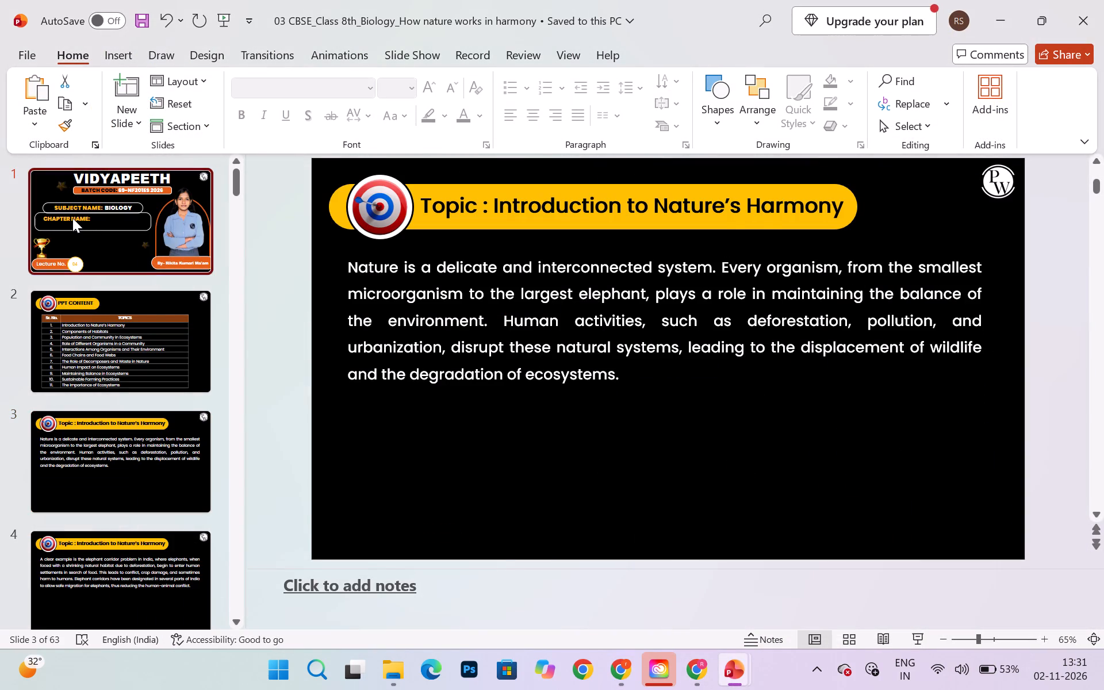
click(561, 336)
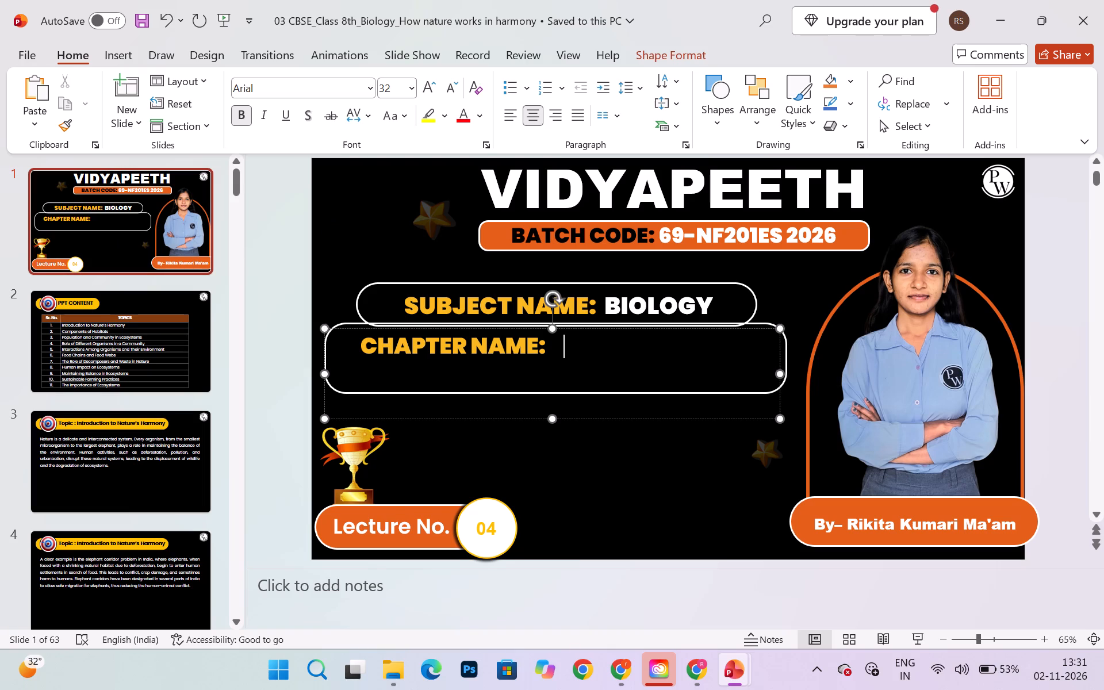
key(BackSpace)
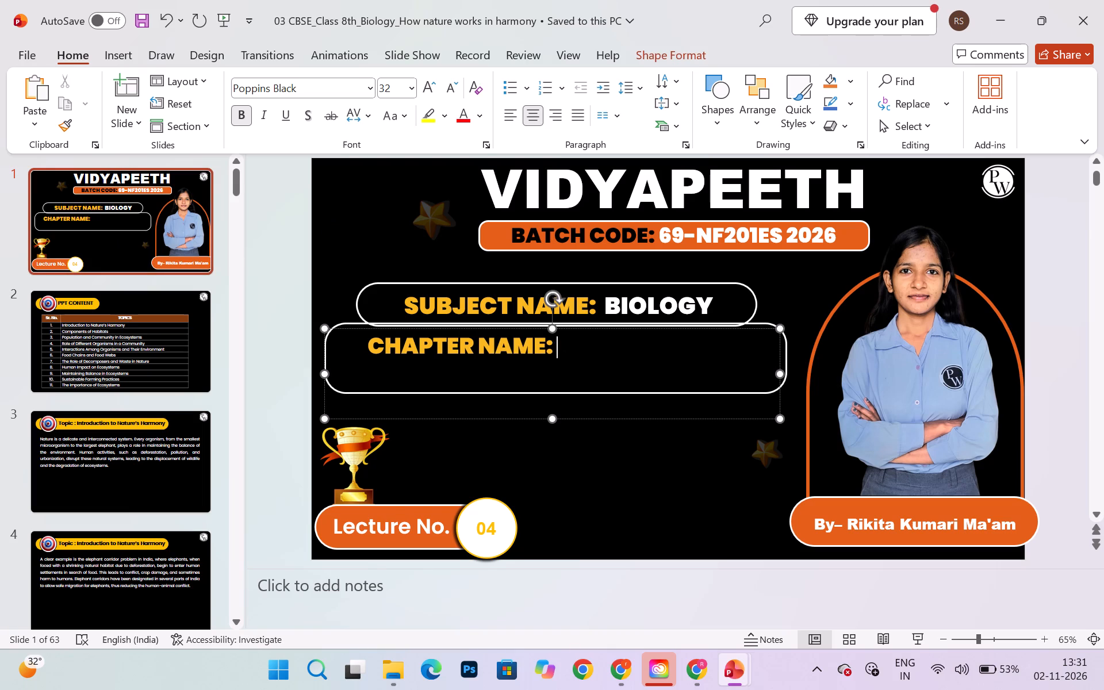
key(ctrl+v)
Format the pasted chapter name as white, bold text at font size 32.
key(ctrl+a)
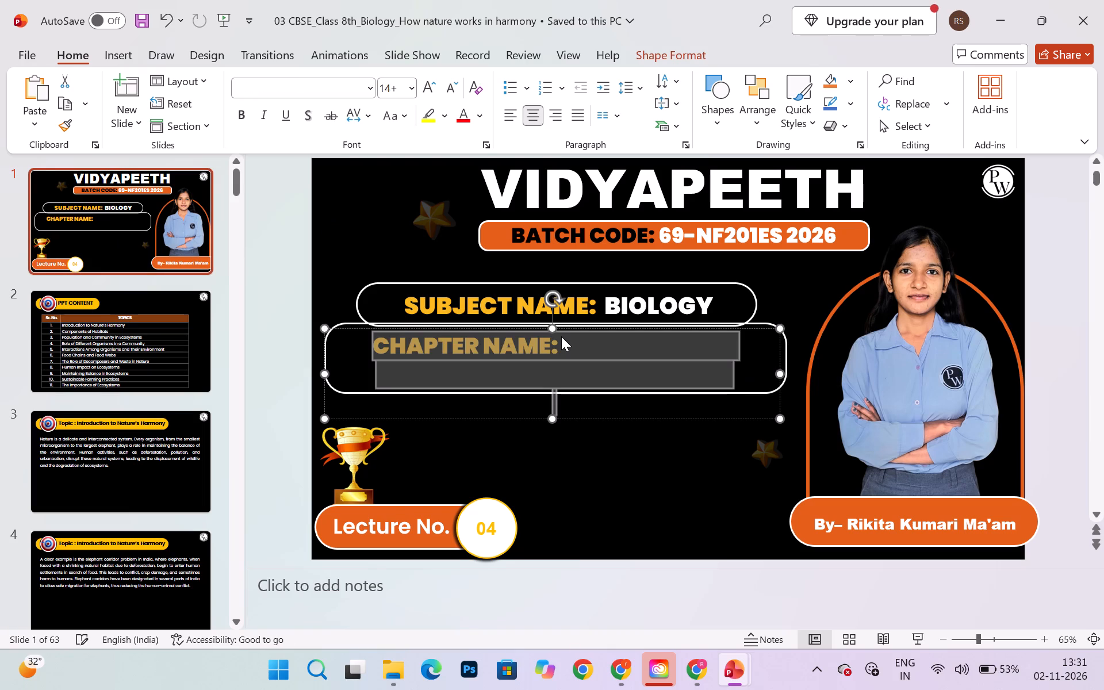
click(561, 336)
drag(561, 336, 564, 336)
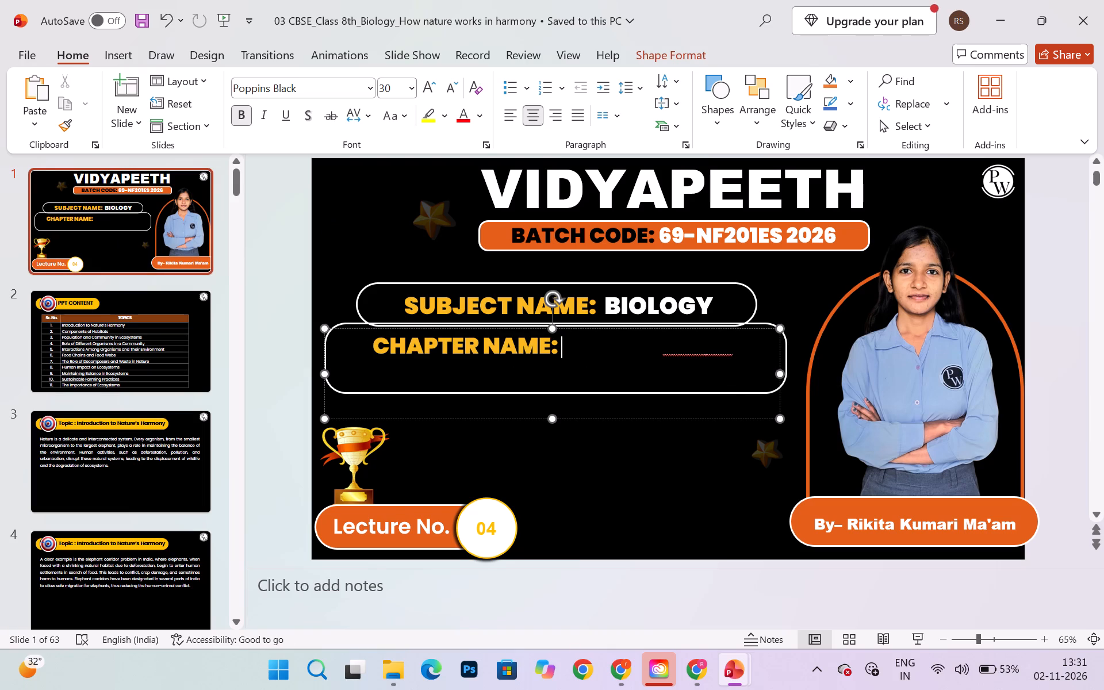
drag(564, 336, 797, 348)
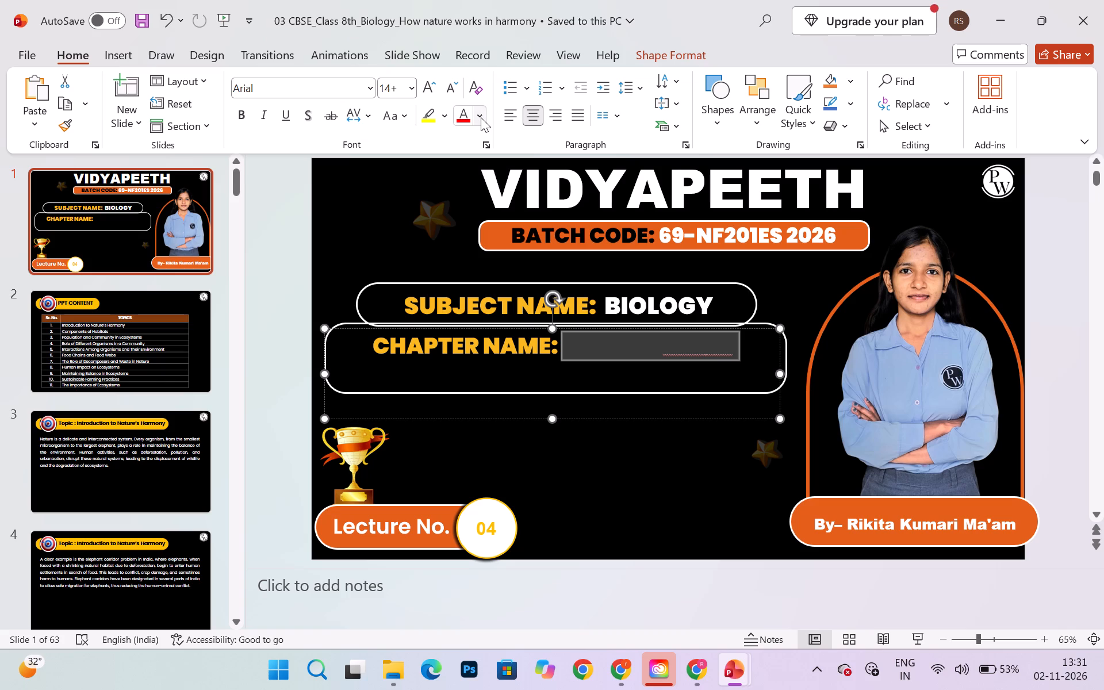
click(481, 117)
click(486, 205)
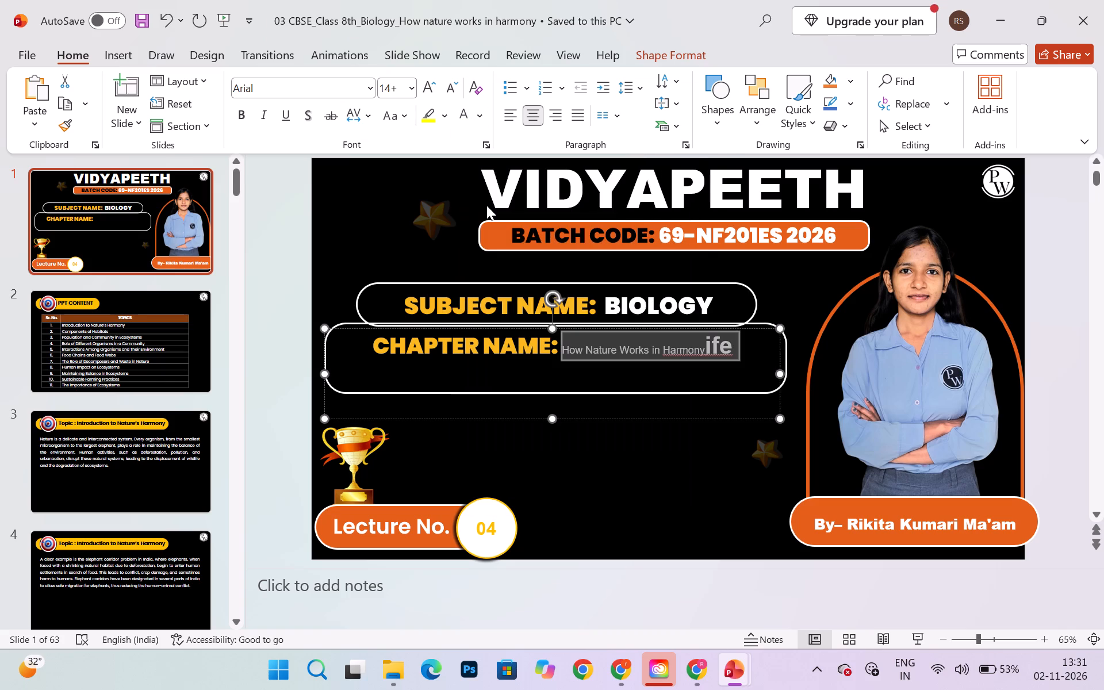
click(238, 117)
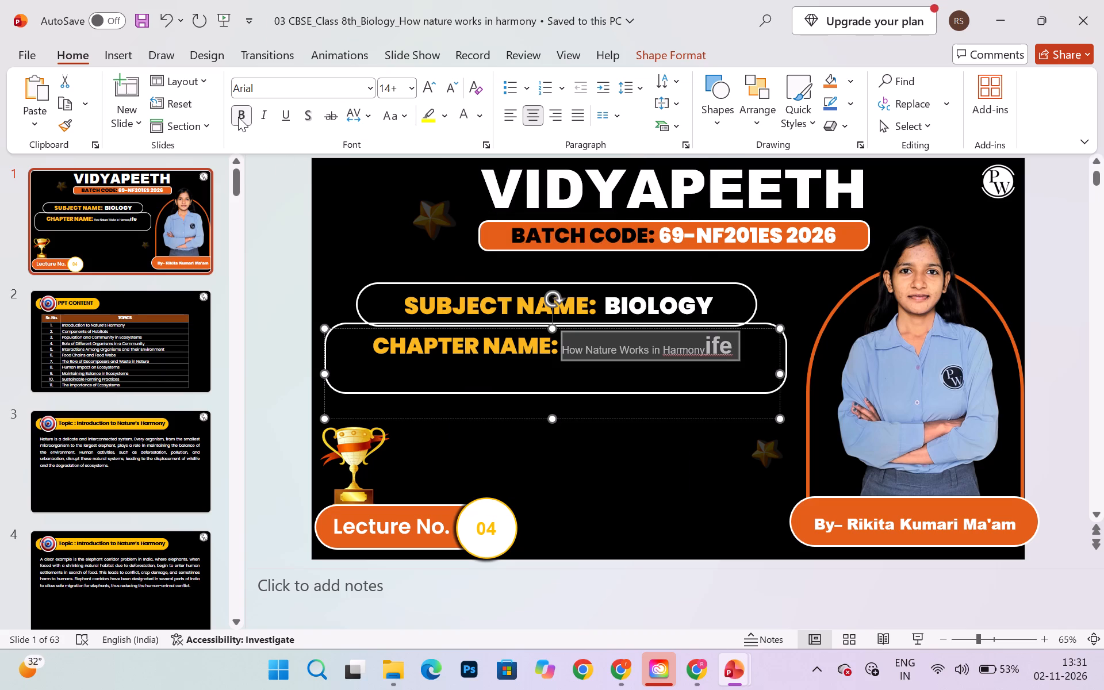
click(417, 90)
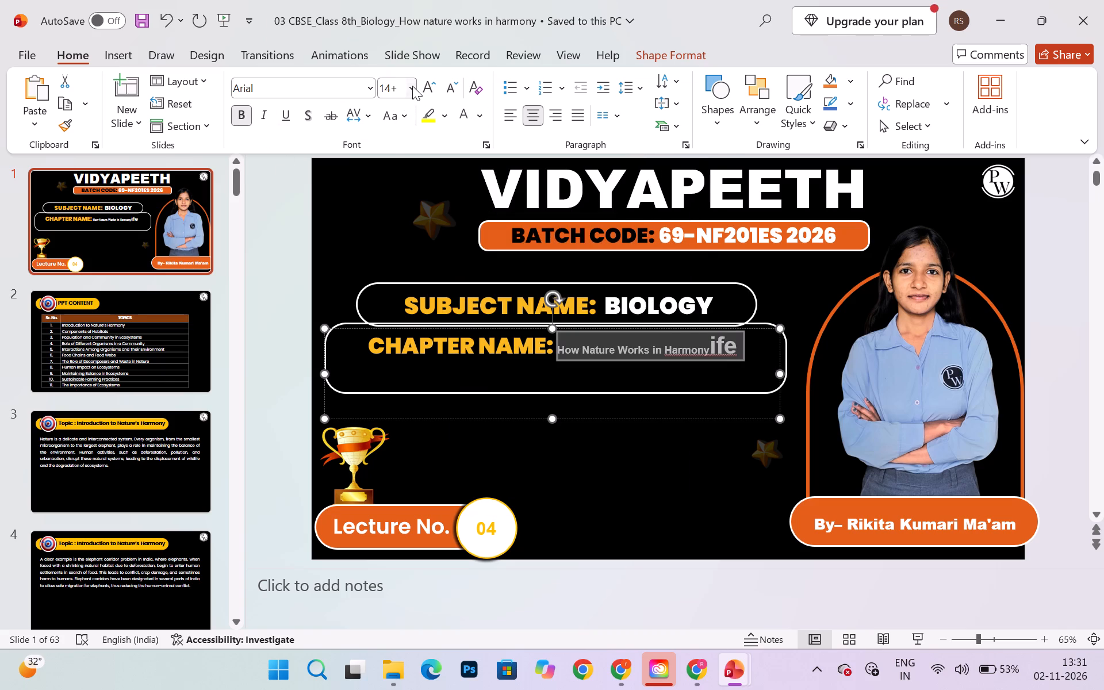
click(409, 85)
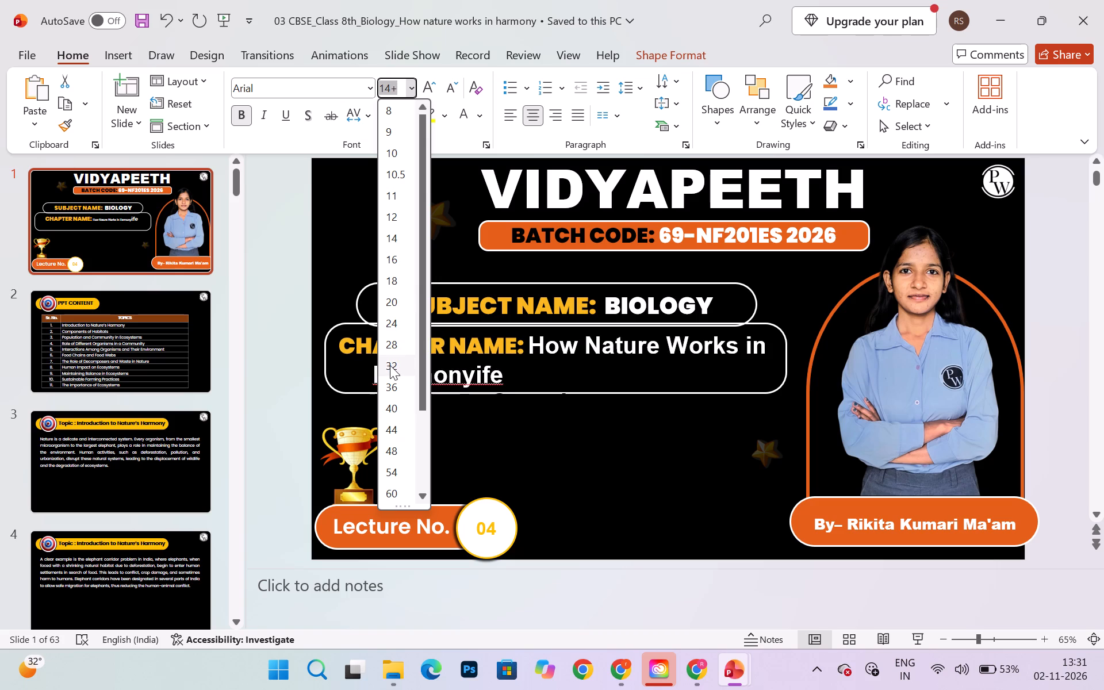
click(389, 365)
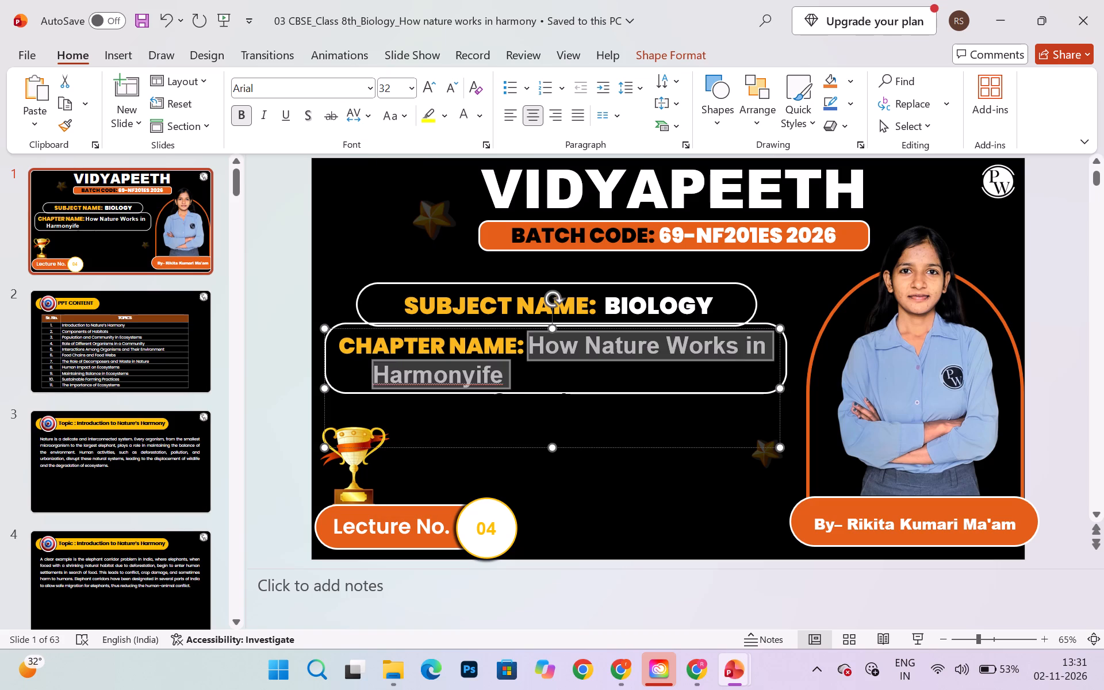
Delete the stray letters ife and the trailing space after Harmony in the chapter name.
click(533, 381)
key(BackSpace)
key(BackSpace)
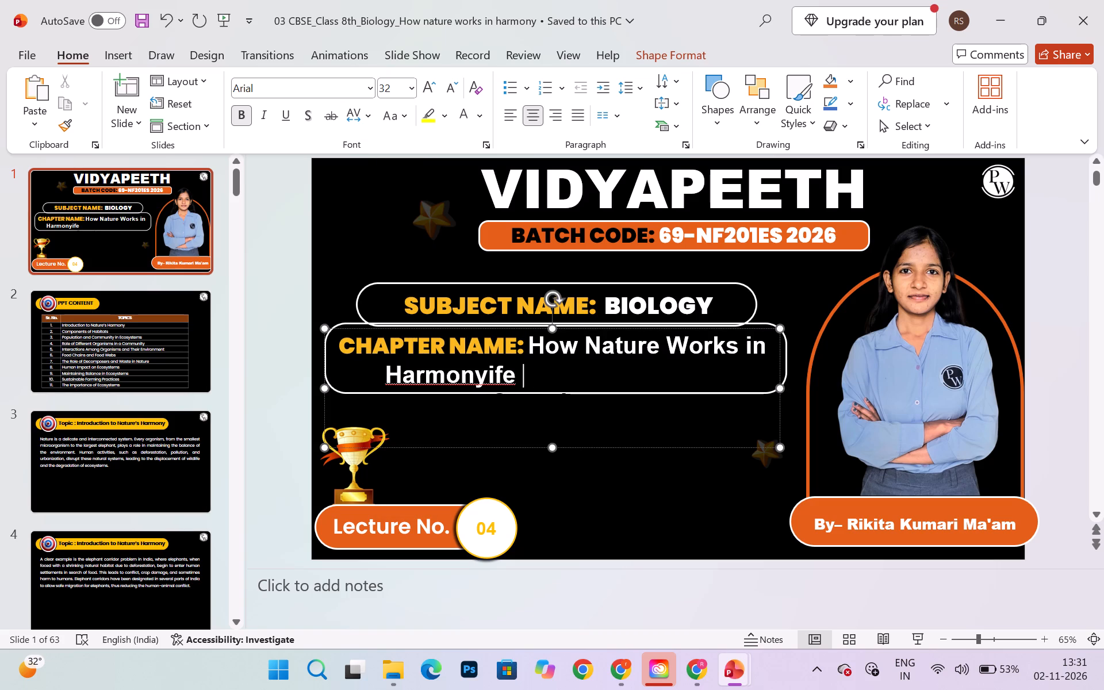
key(BackSpace)
key(BackSpace)
key(BackSpace)
key(BackSpace)
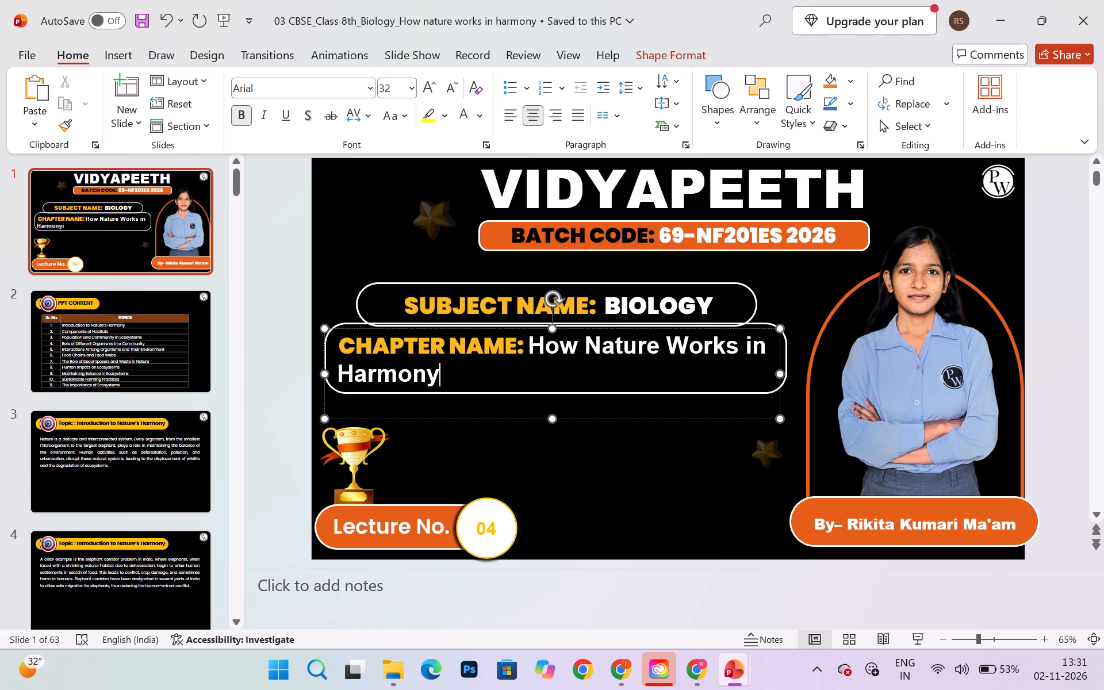
Change the number in the Lecture No. circle on slide 1 to 1.
click(644, 454)
scroll(644, 454, up, 1)
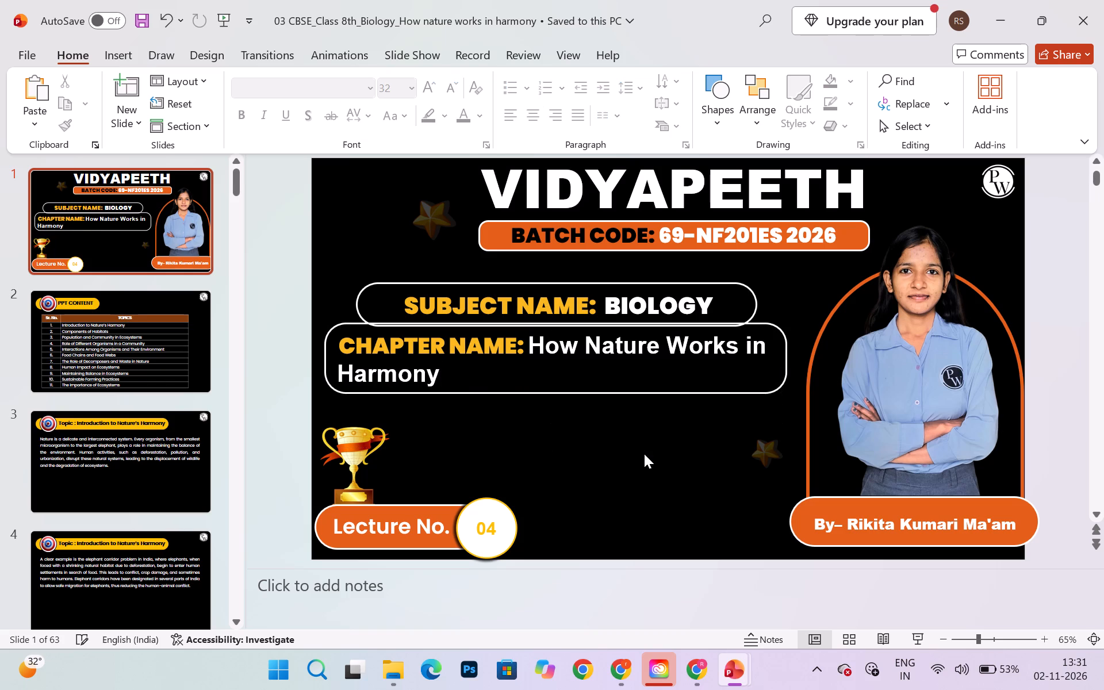
scroll(644, 454, up, 1)
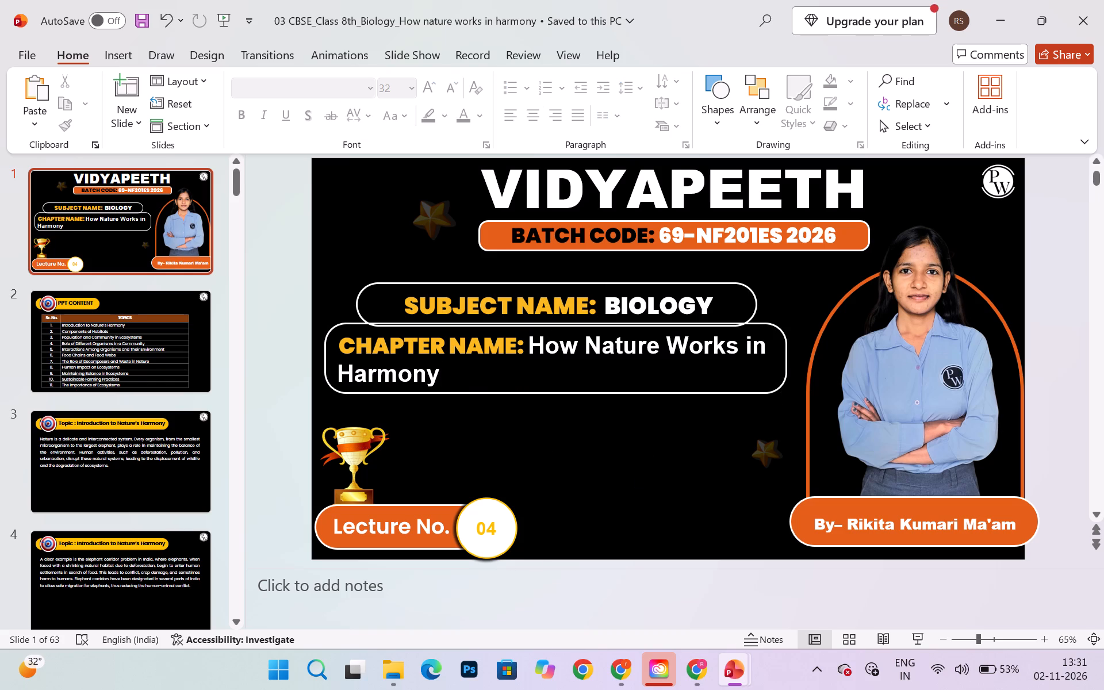
click(499, 531)
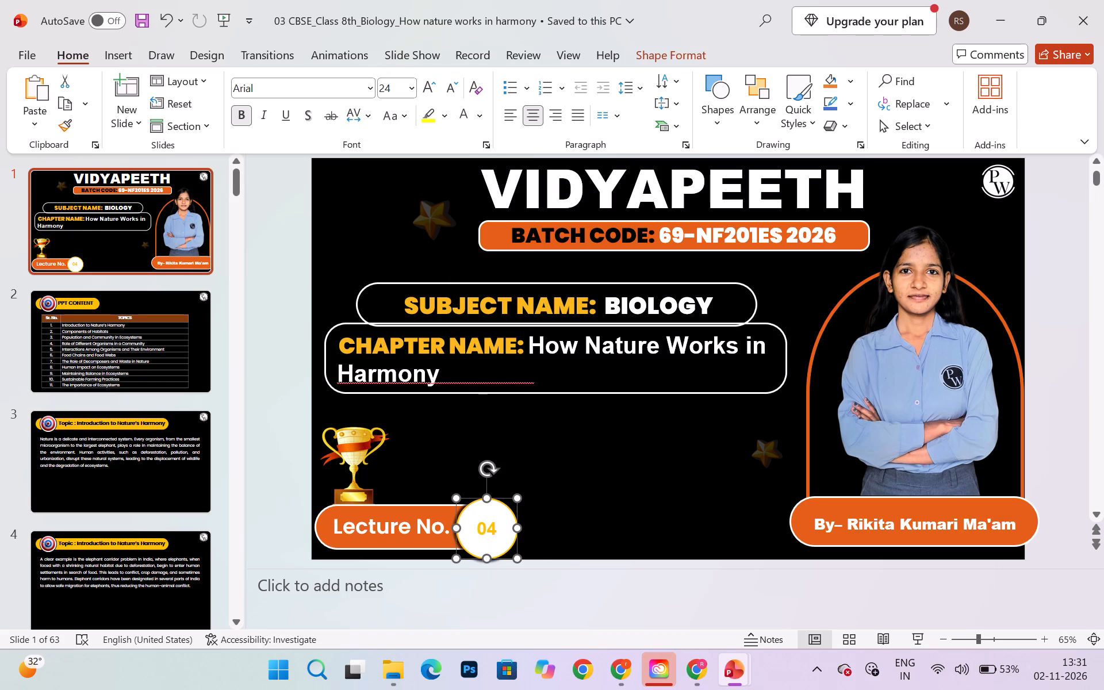
click(492, 531)
key(Right)
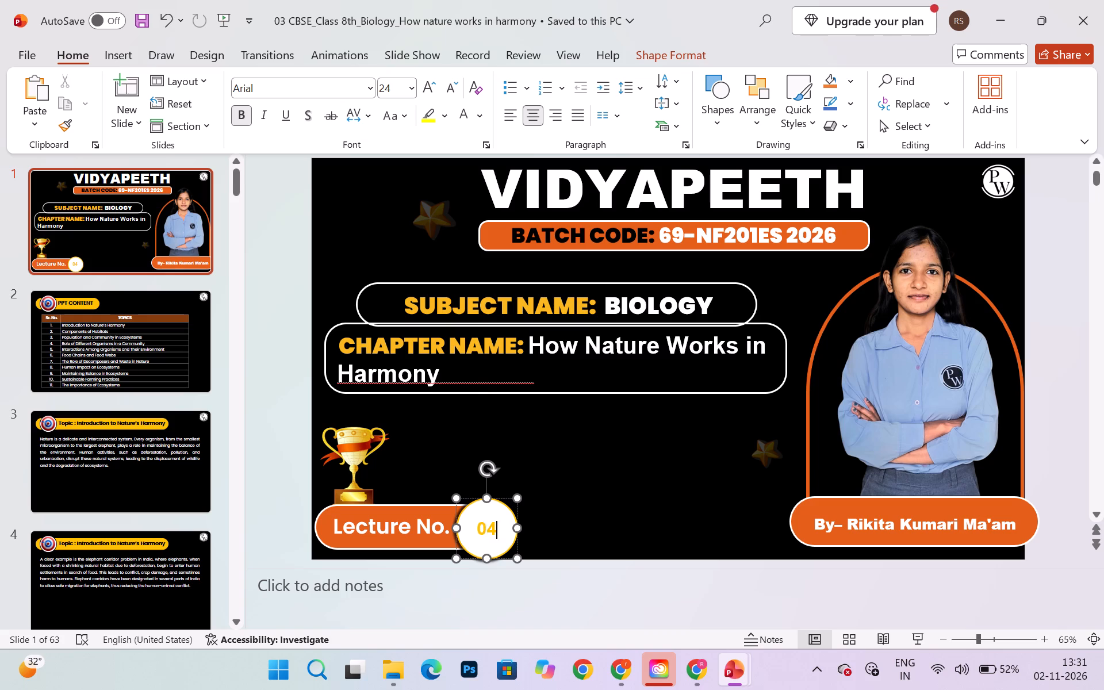
key(BackSpace)
key(BackSpace)
key(1)
click(627, 480)
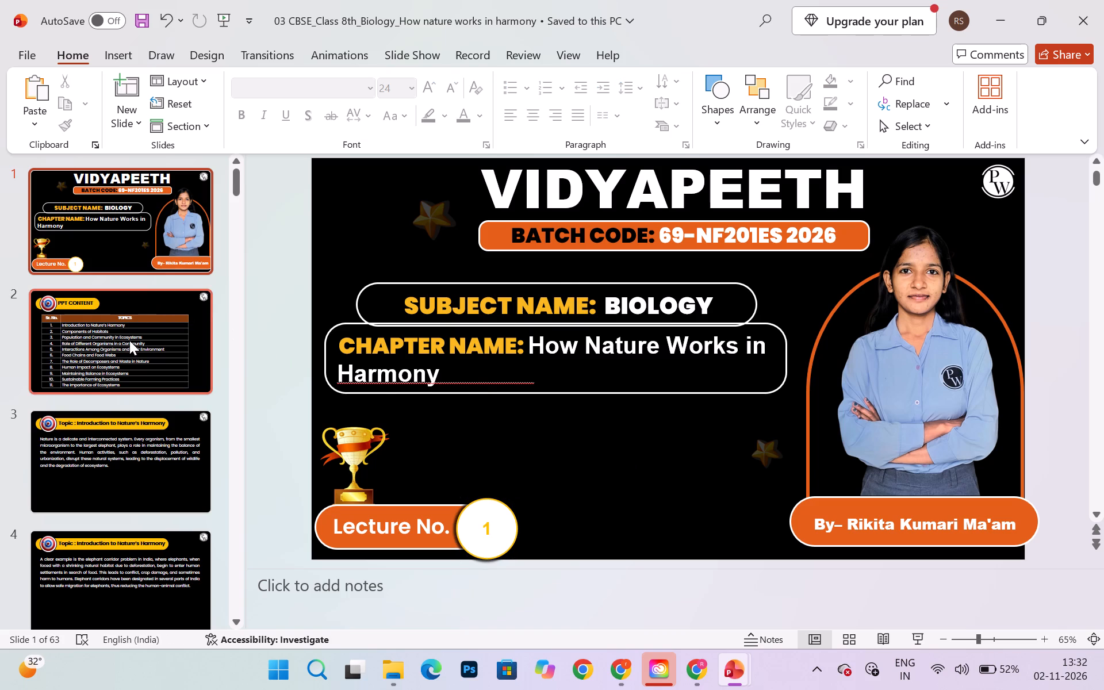
Read the introduction on slide 3, then switch to Chrome and search Google for "delicate ?".
click(129, 340)
key(Down)
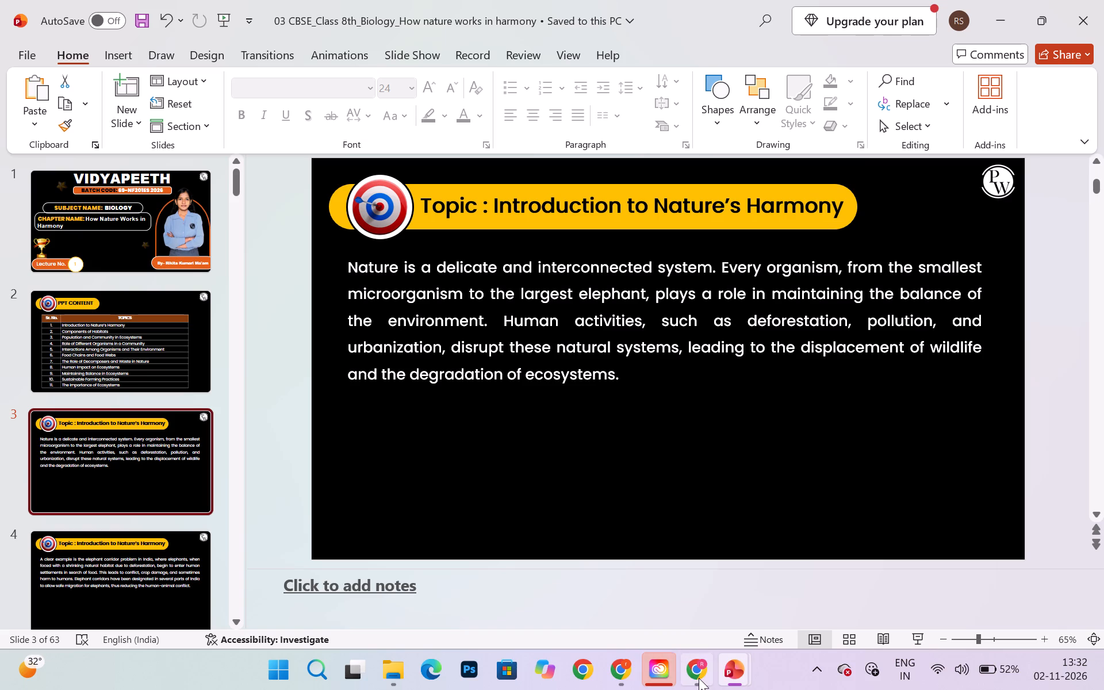
click(614, 673)
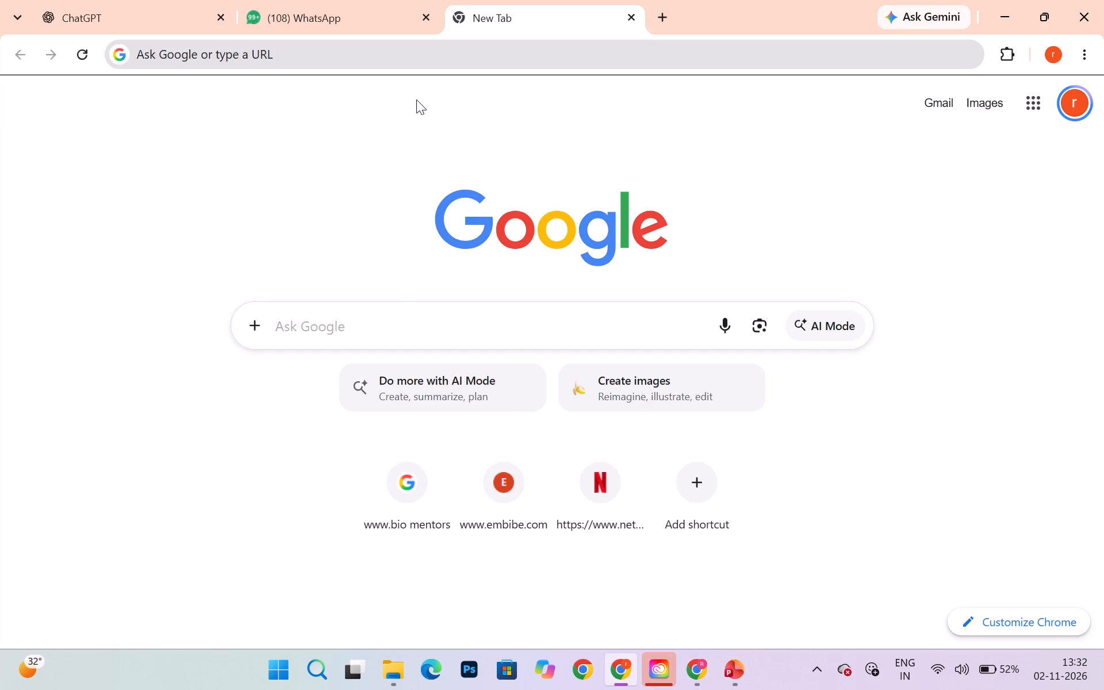
click(375, 326)
text(delicate ?)
key(Return)
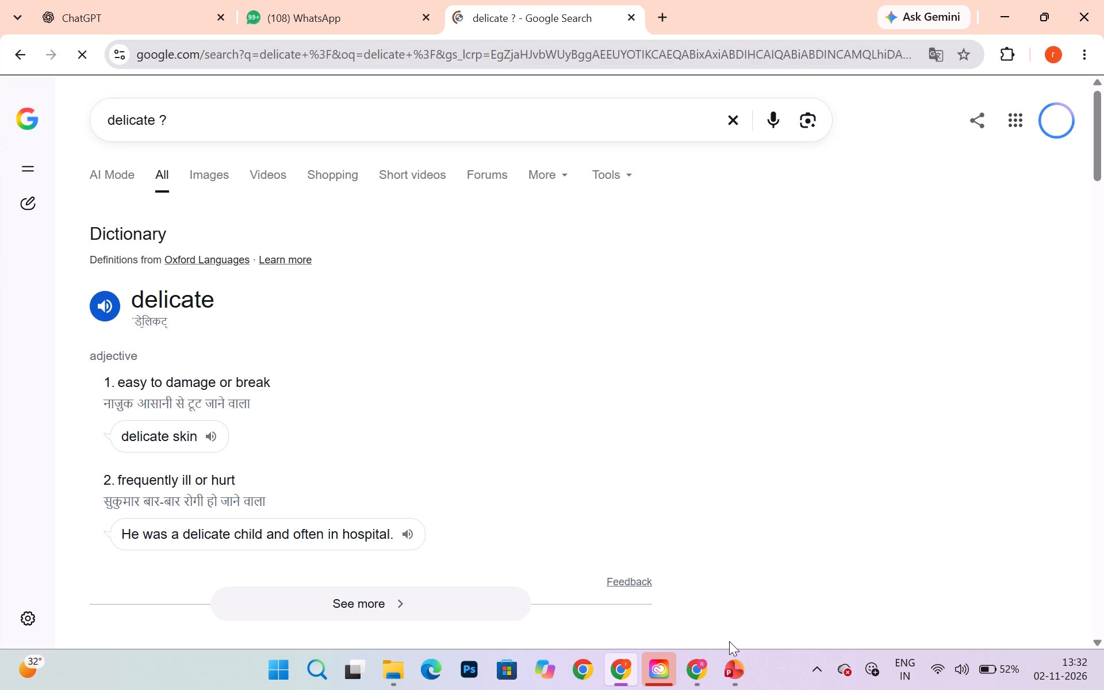
Switch to the life process presentation in PowerPoint and close it.
click(733, 680)
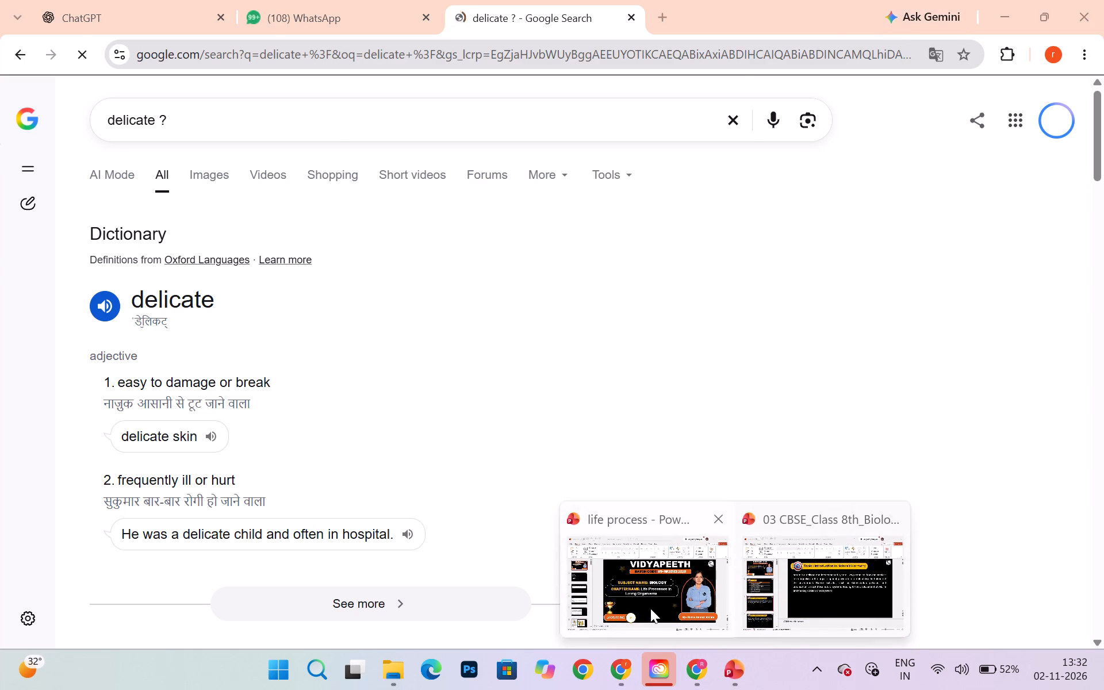
click(648, 605)
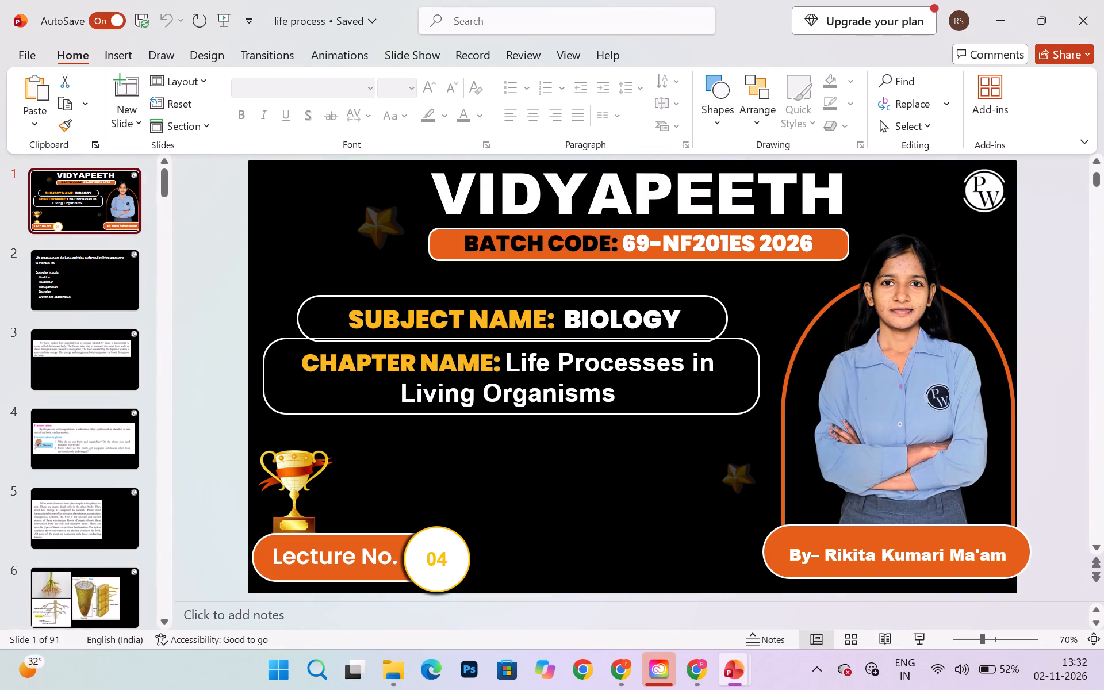
click(1088, 0)
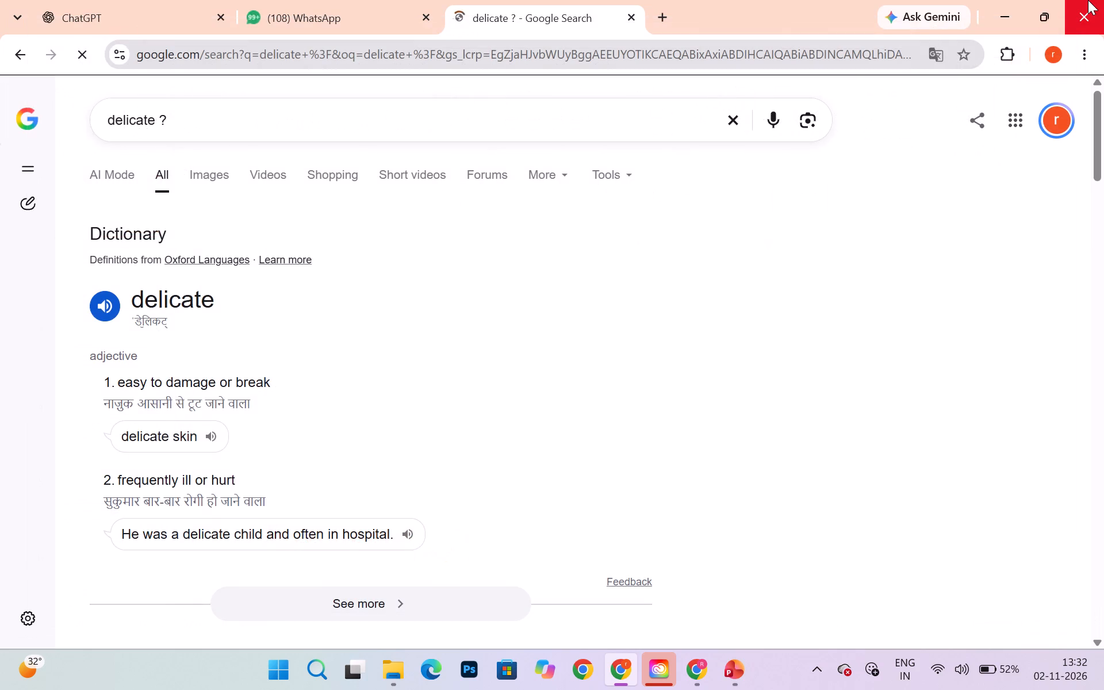
Return to the How nature works in harmony presentation and copy the phrase "elephant corridor problem in India" from slide 4.
click(783, 592)
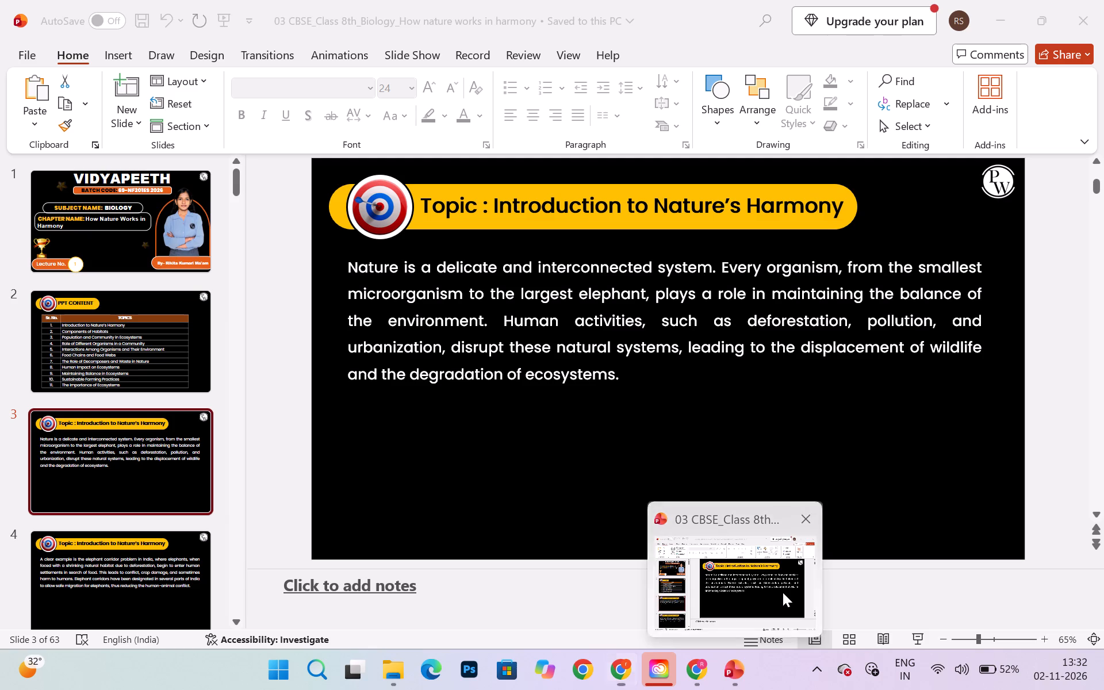
click(205, 345)
key(Down)
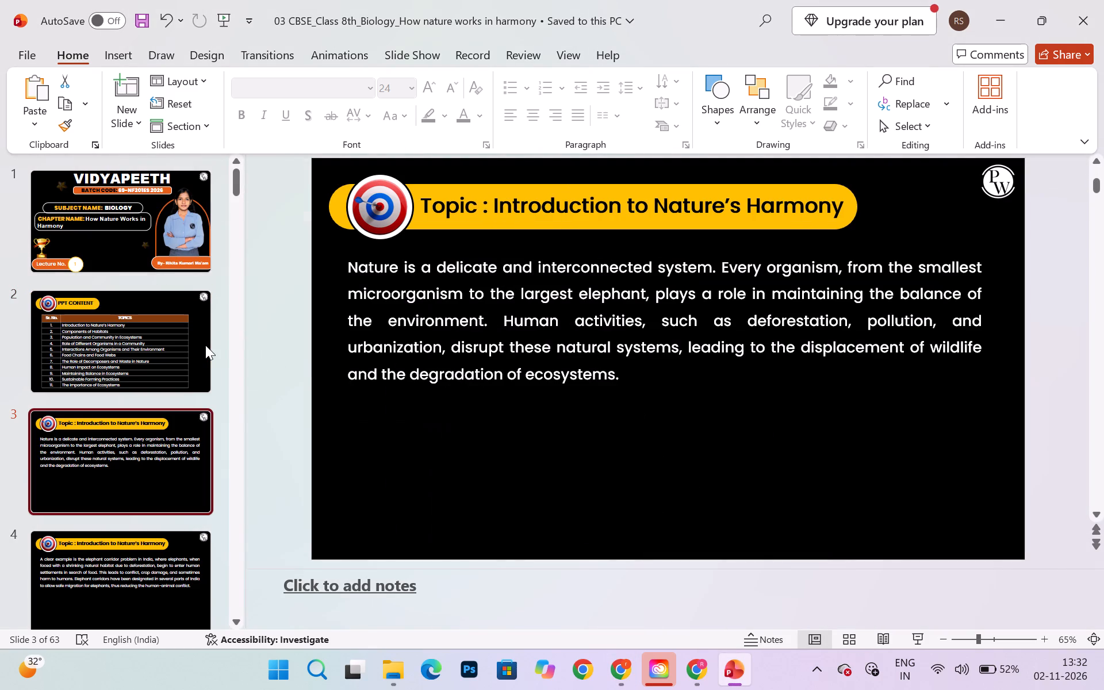
key(Down)
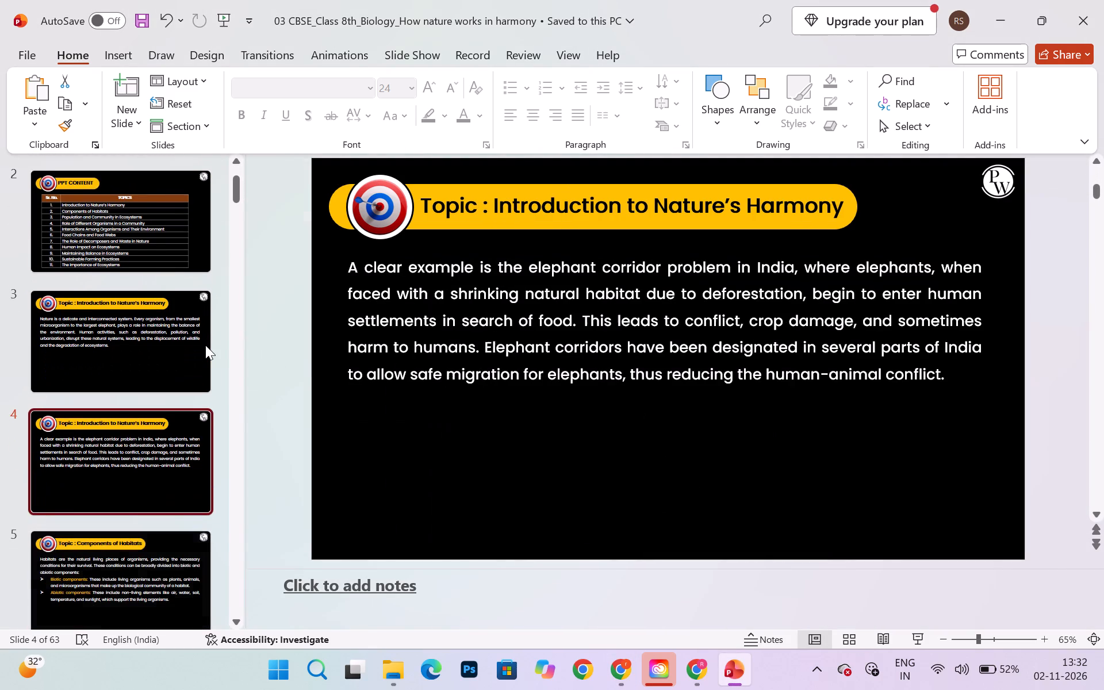
key(Down)
key(Up)
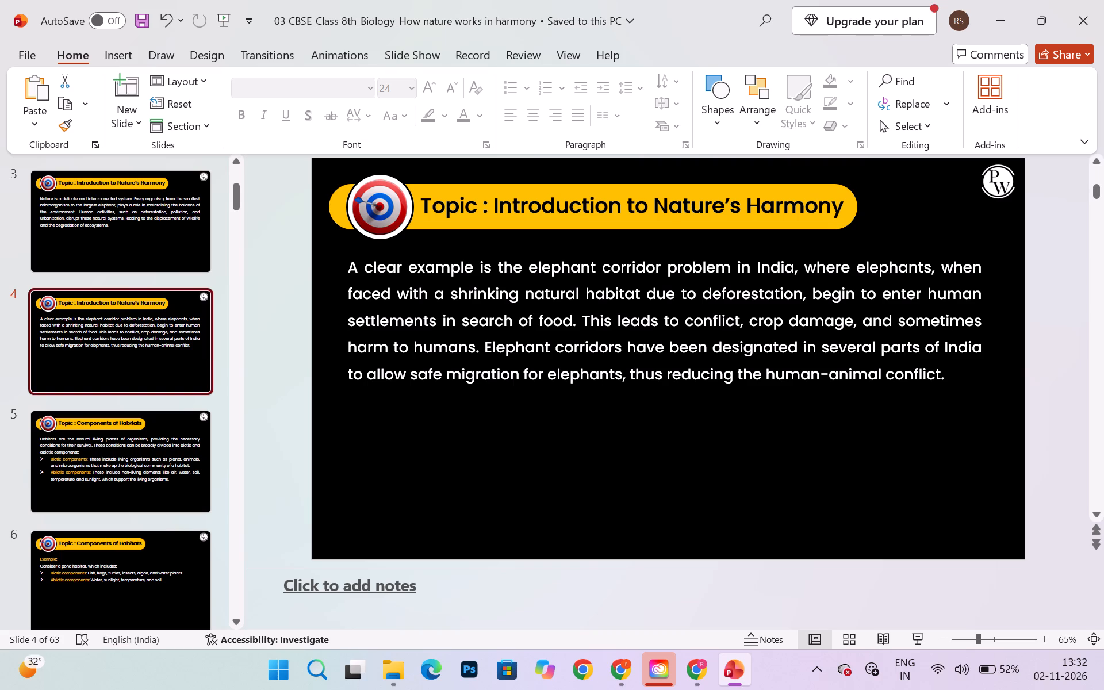
drag(527, 269, 789, 270)
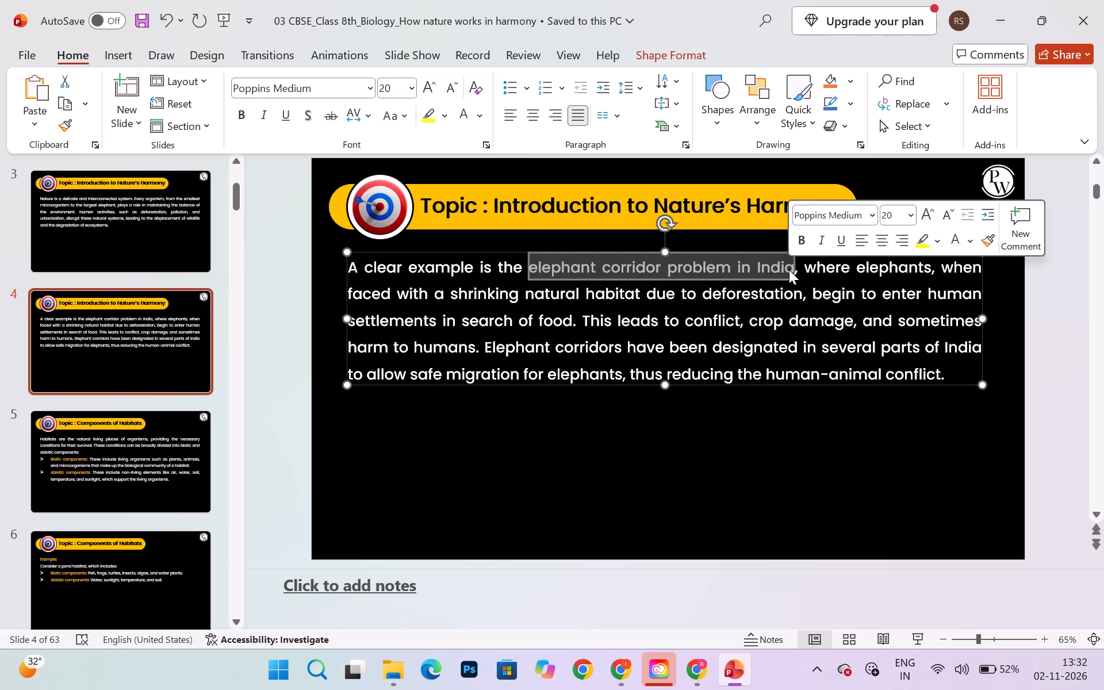
key(ctrl+c)
click(713, 482)
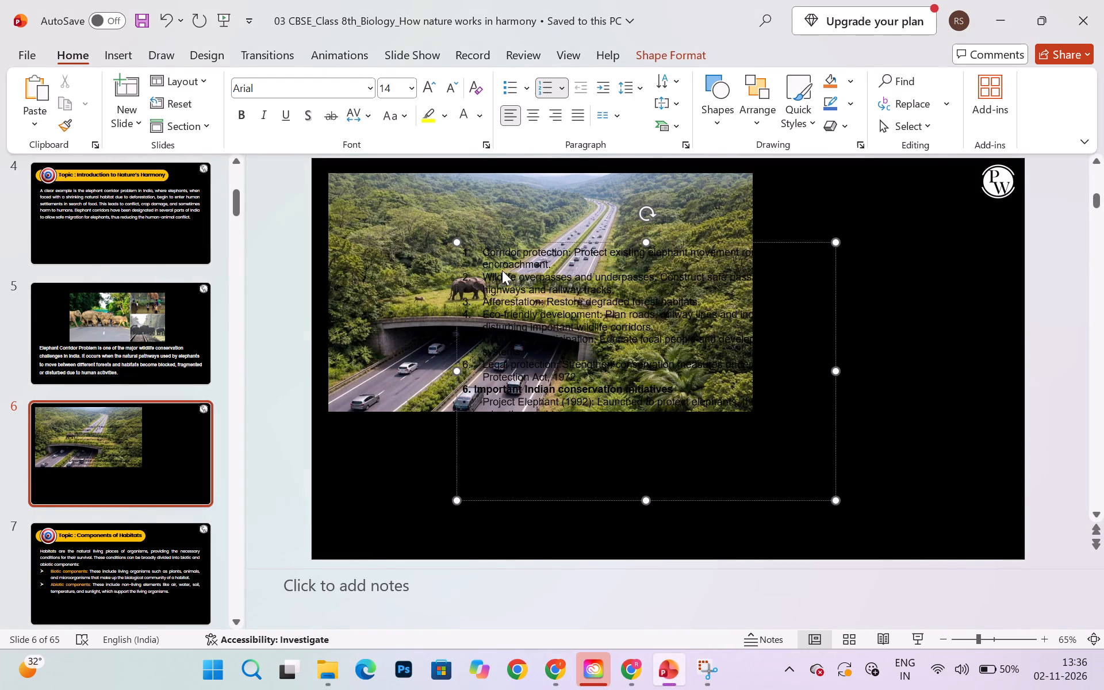
click(483, 116)
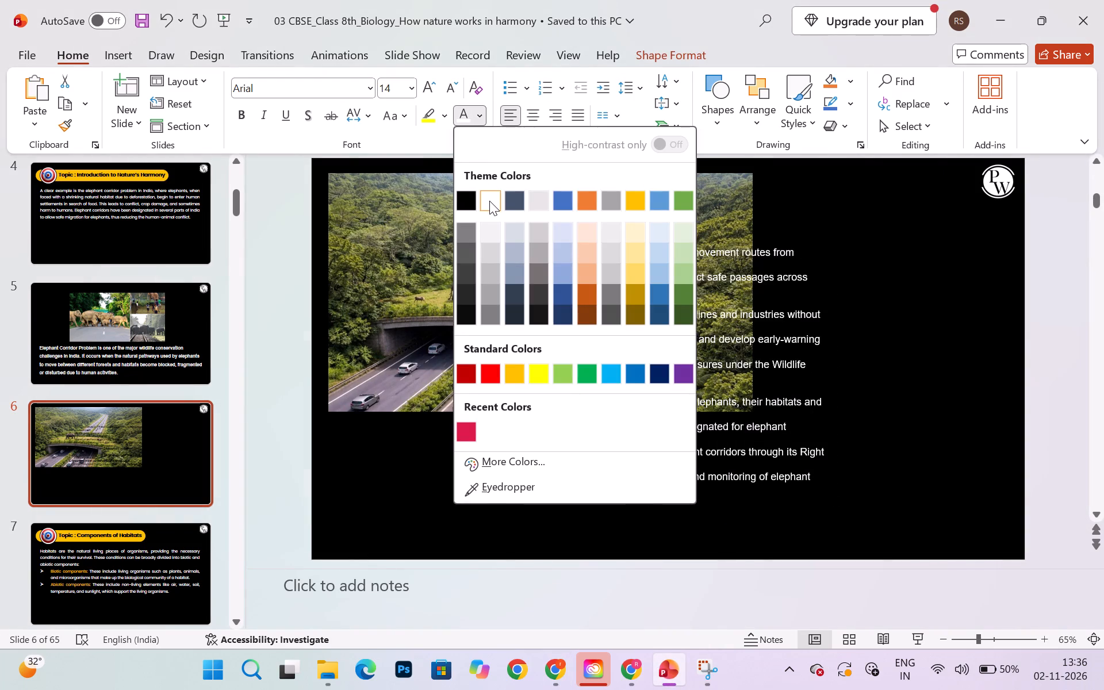
click(489, 201)
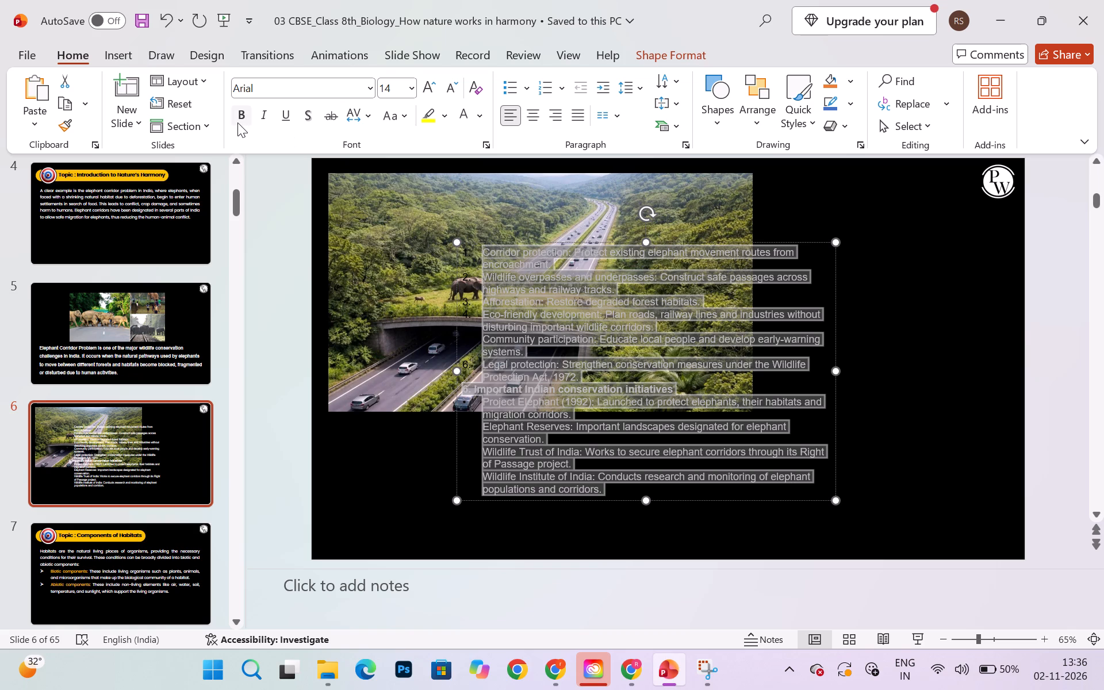
click(238, 121)
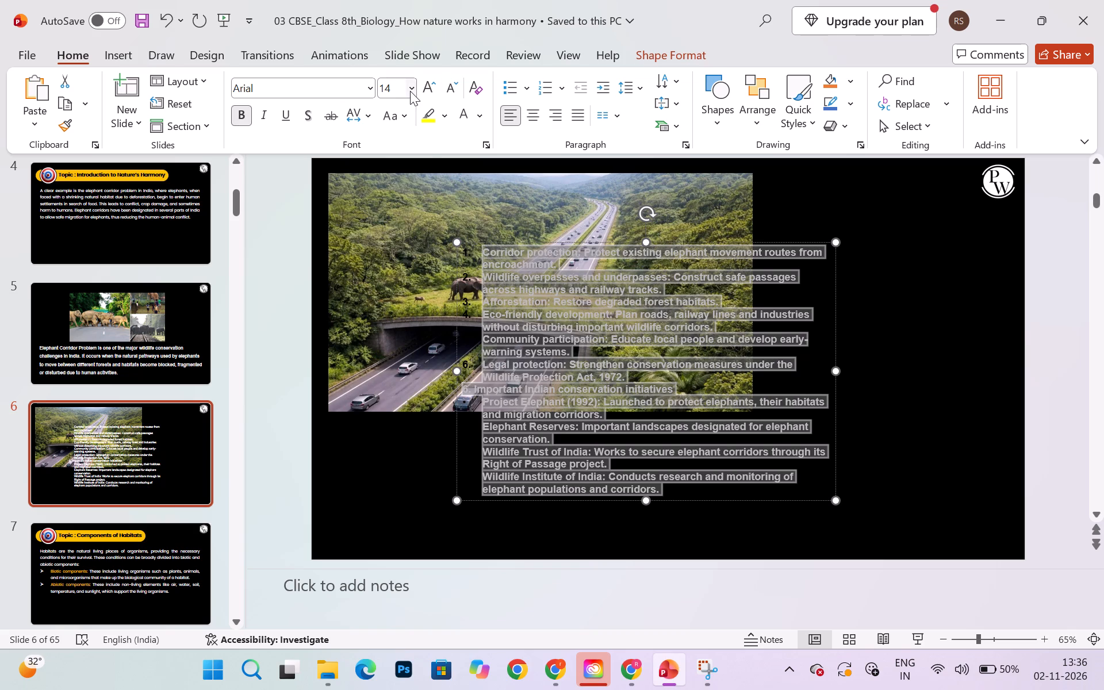
click(410, 91)
click(397, 324)
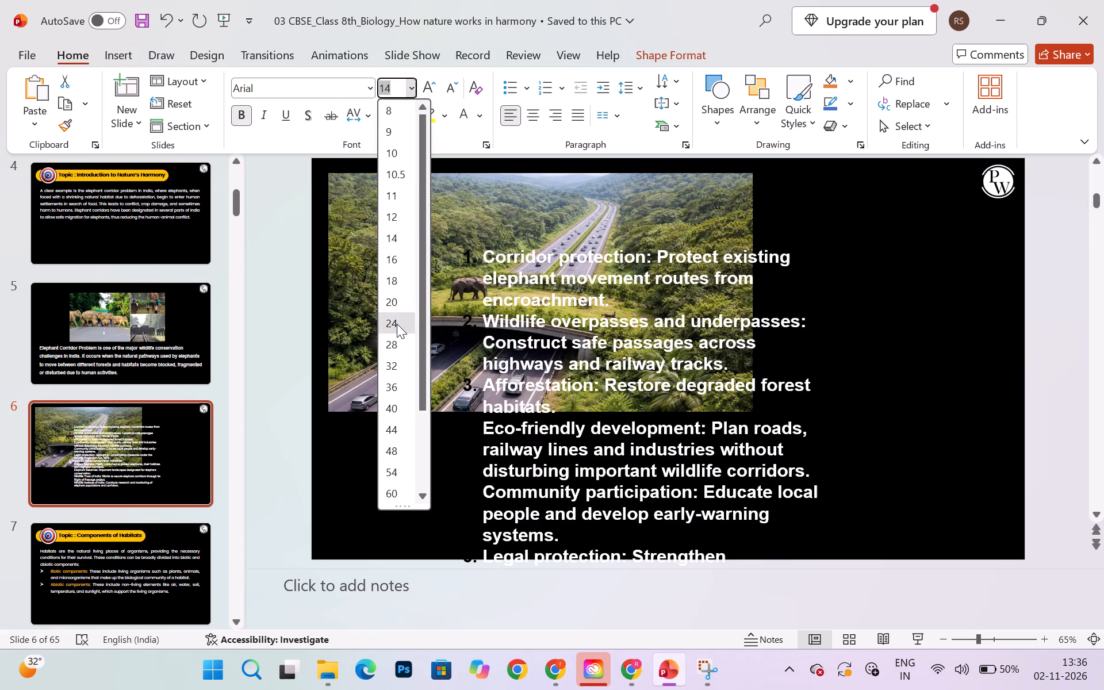
click(623, 87)
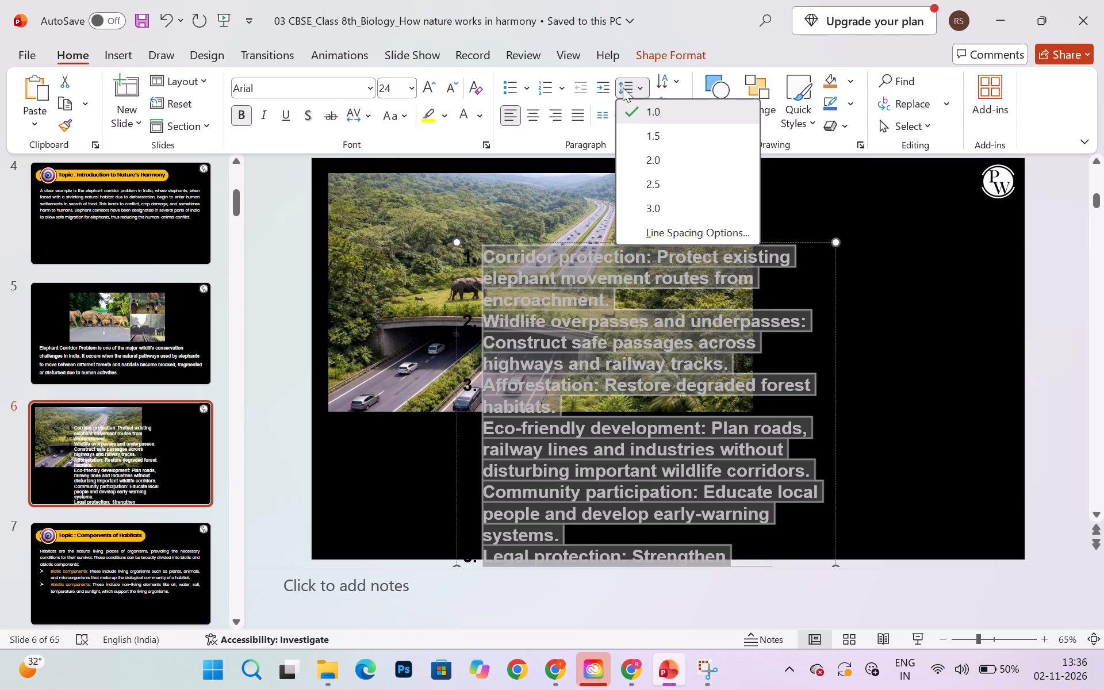
click(655, 136)
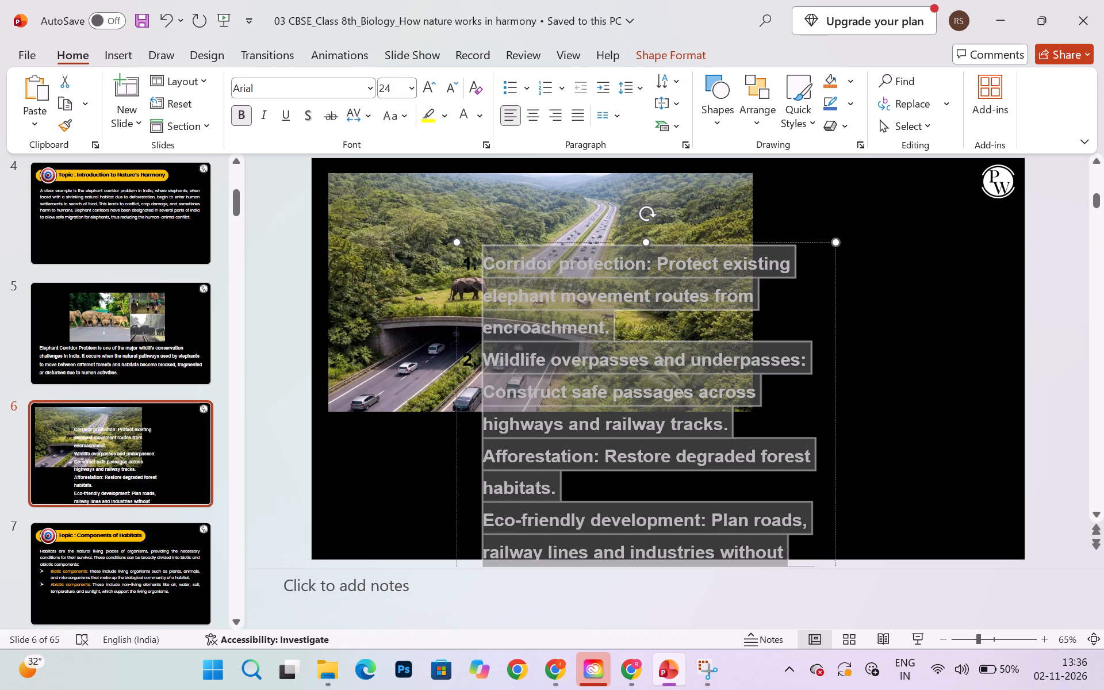
Move the text box to slide 6's upper left area and widen it to nearly the full slide width.
drag(837, 310, 694, 250)
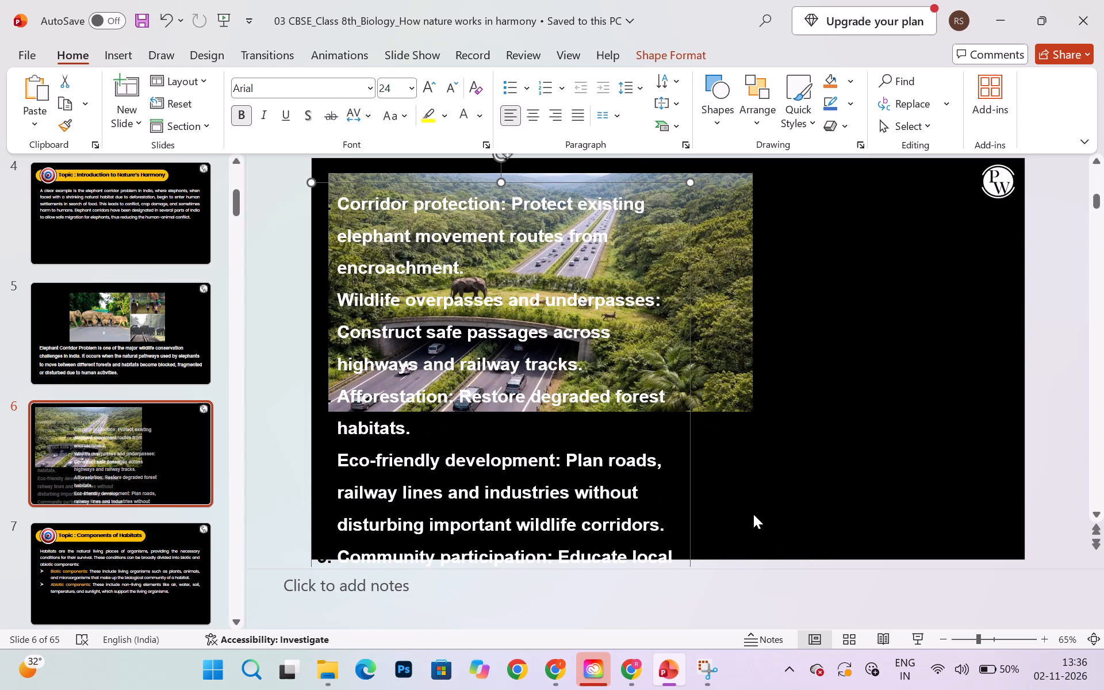
scroll(688, 476, down, 1)
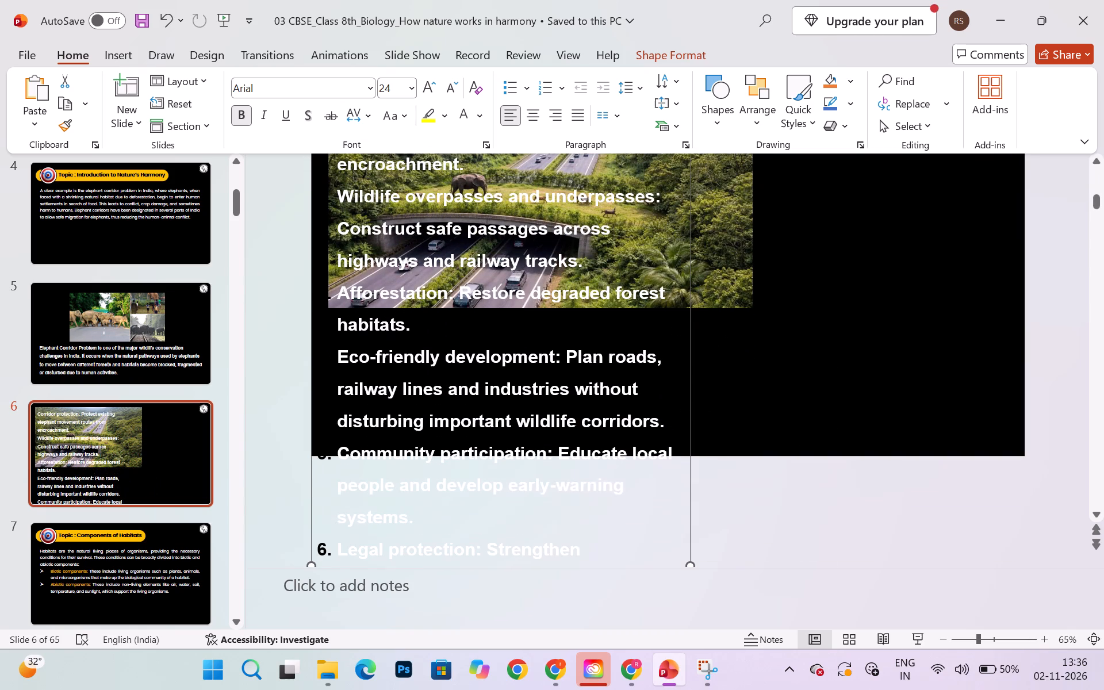
scroll(688, 476, down, 1)
drag(692, 565, 996, 402)
scroll(996, 402, up, 1)
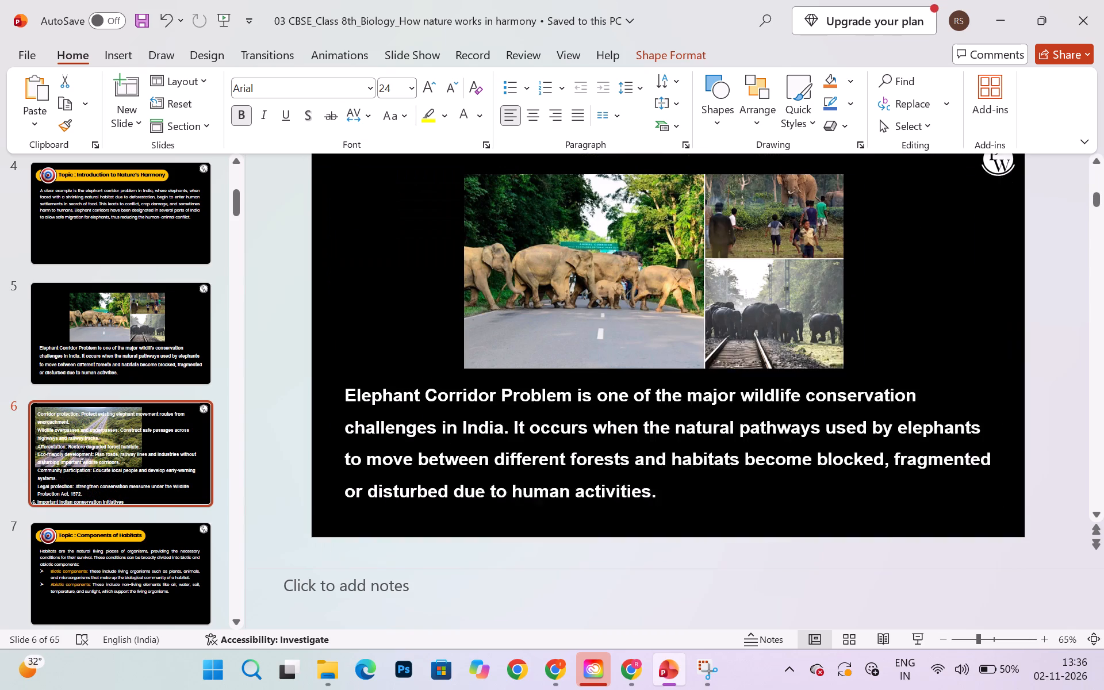
scroll(996, 402, up, 1)
key(Down)
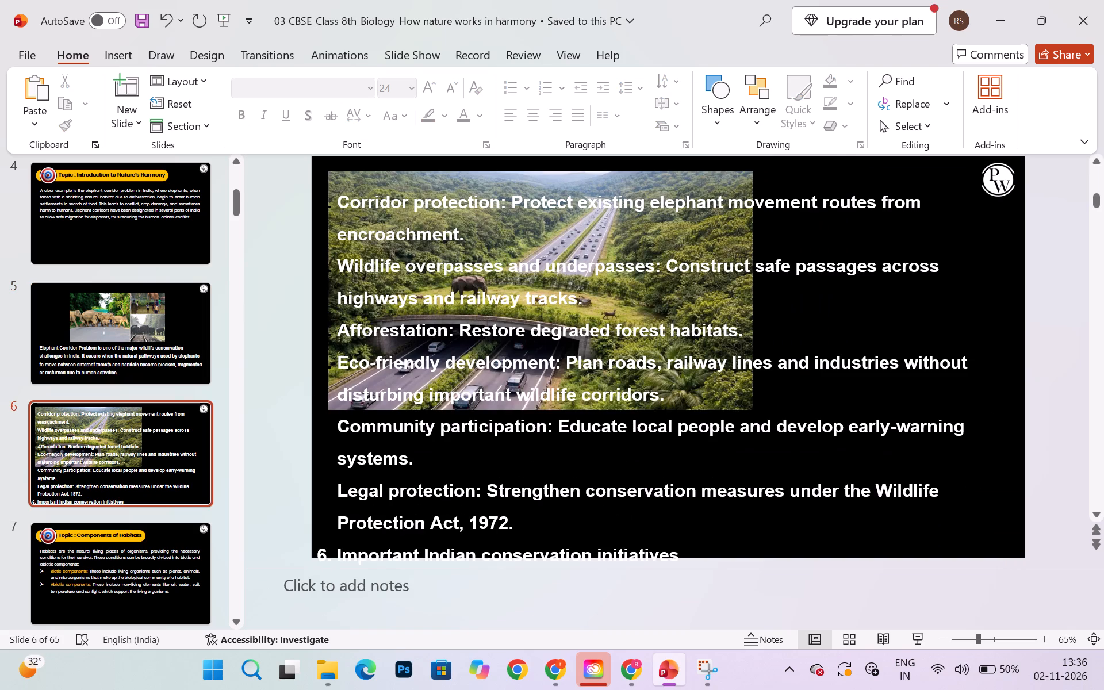
Cut the Important Indian conservation initiatives heading and its four bullets from the slide 6 text box.
click(630, 178)
click(813, 278)
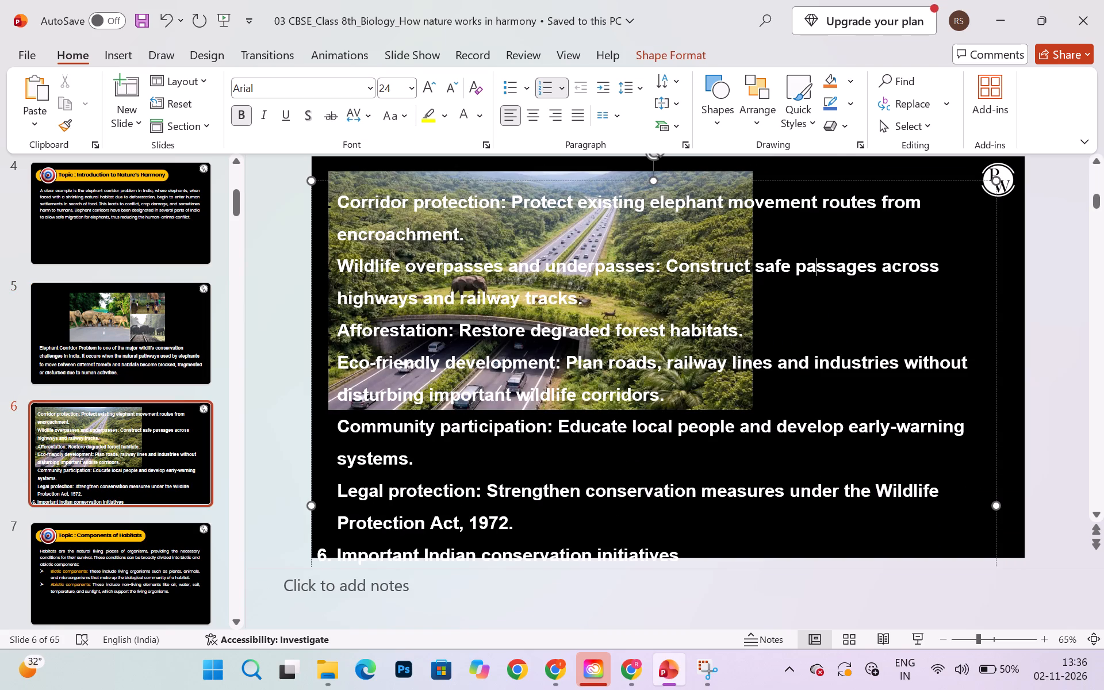
click(655, 182)
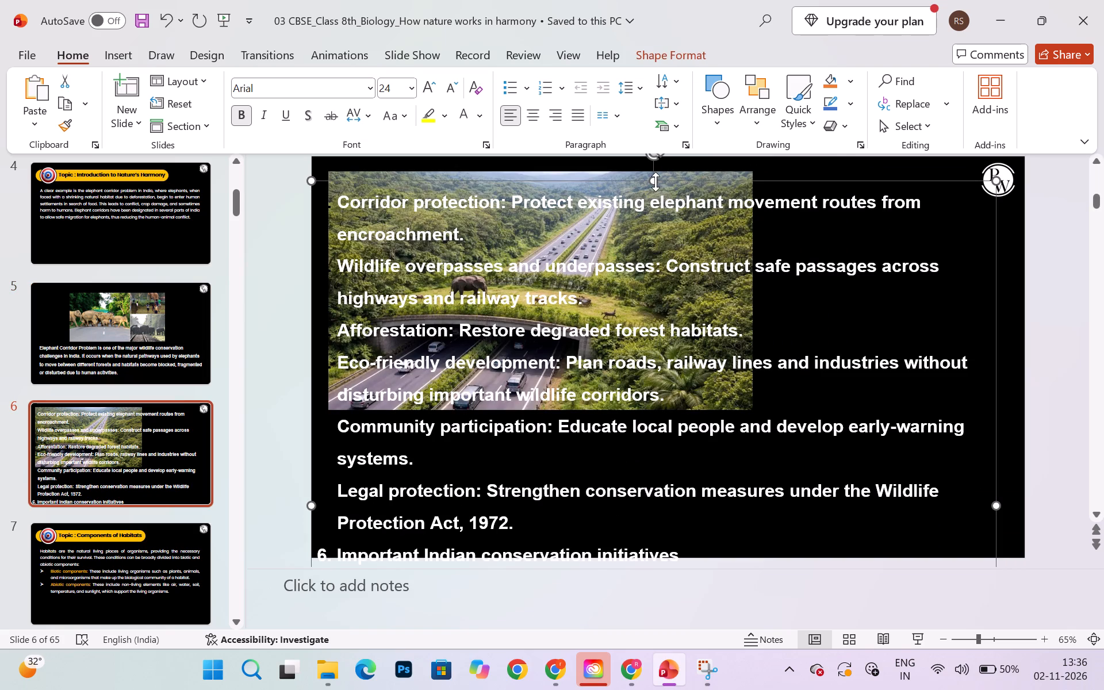
click(355, 451)
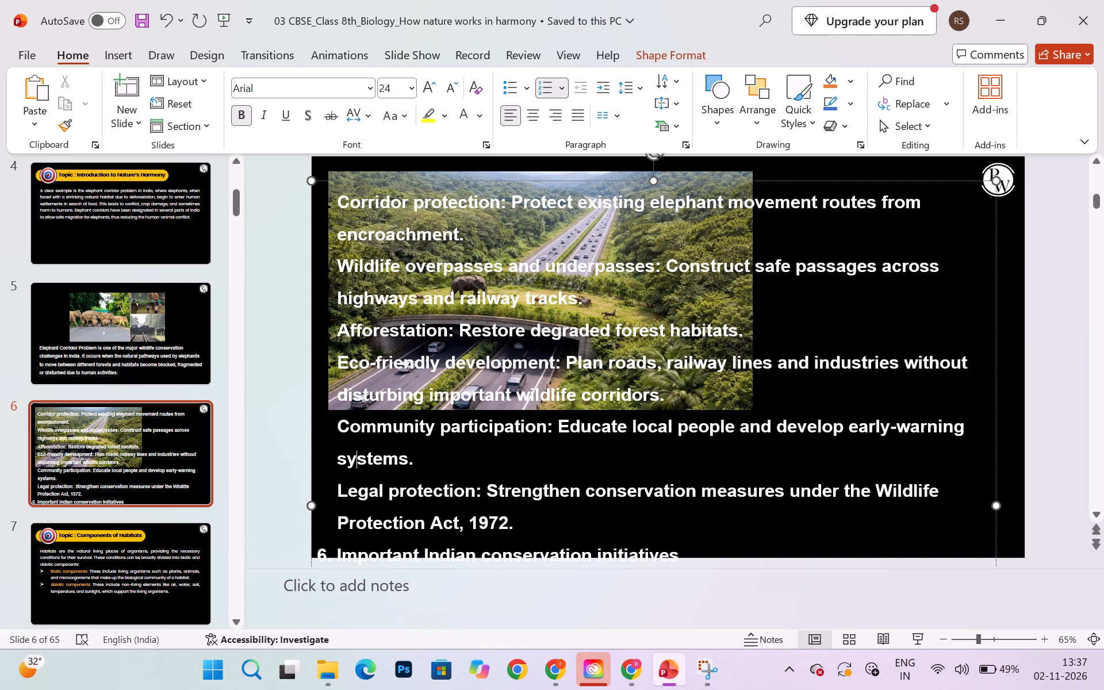
drag(318, 551, 477, 557)
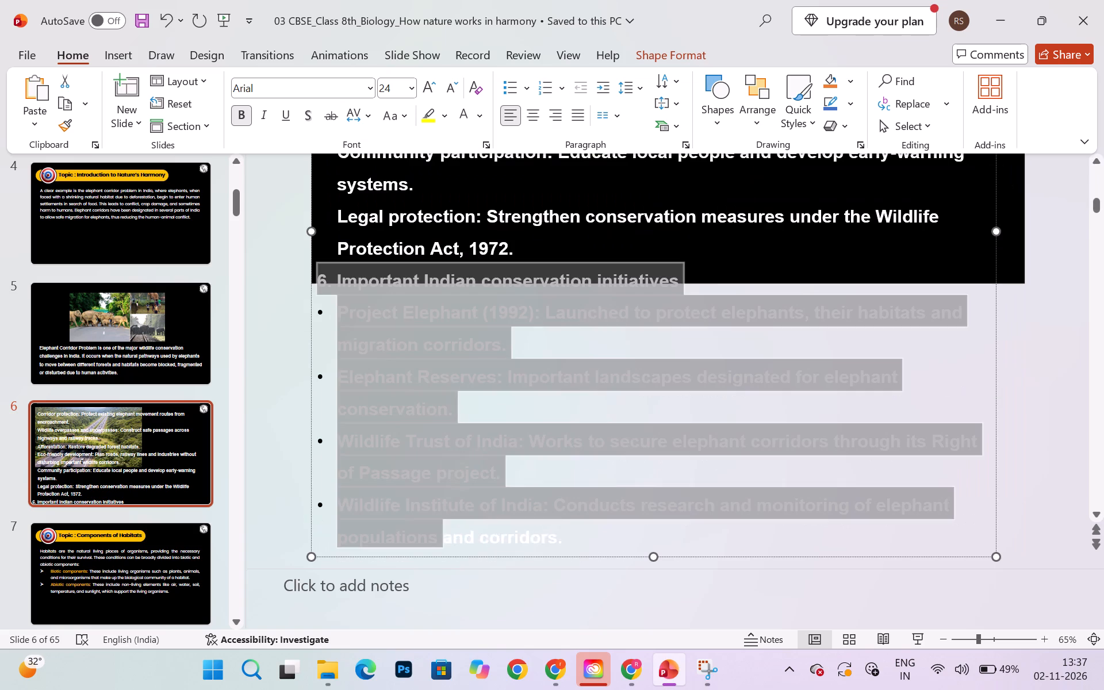
drag(477, 557, 573, 601)
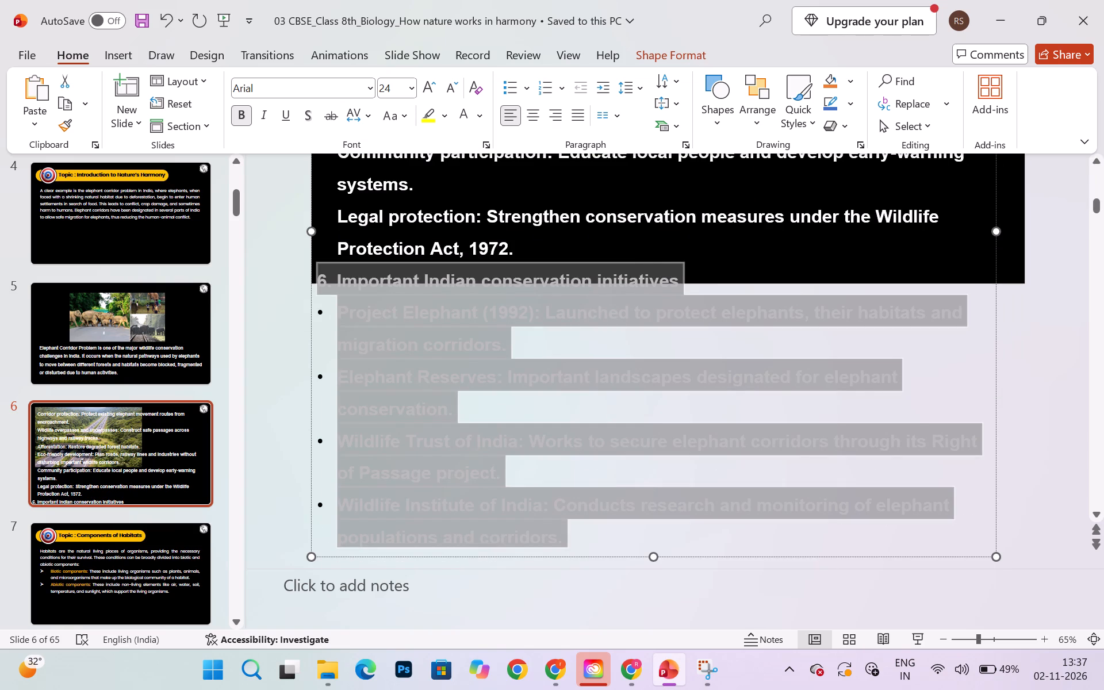
key(ctrl+x)
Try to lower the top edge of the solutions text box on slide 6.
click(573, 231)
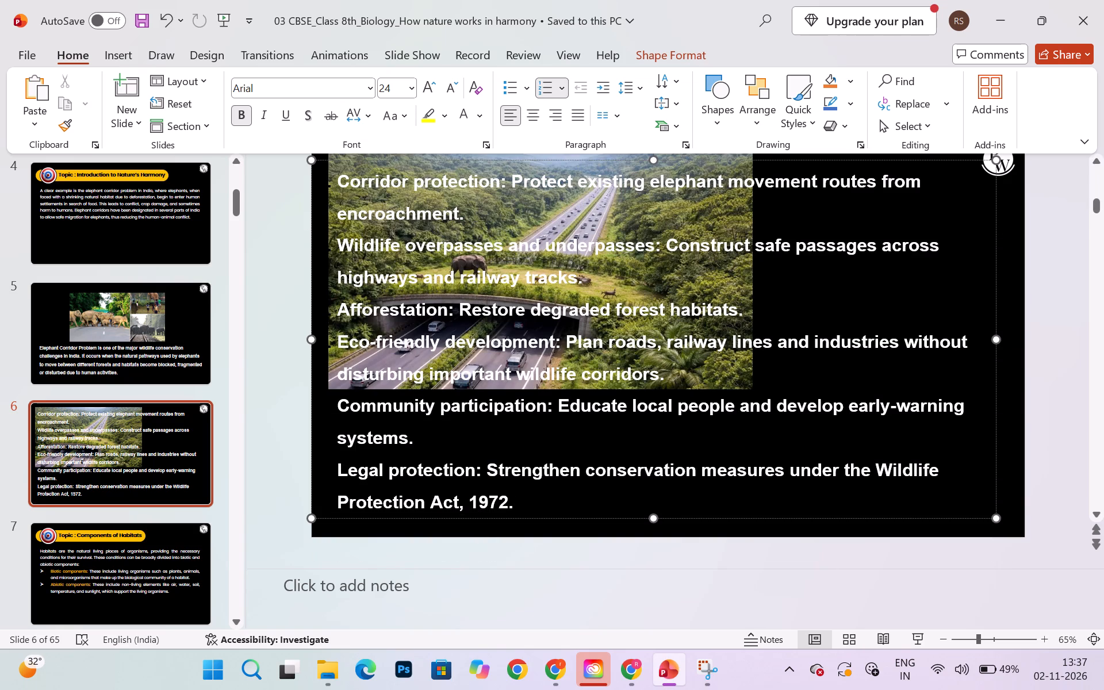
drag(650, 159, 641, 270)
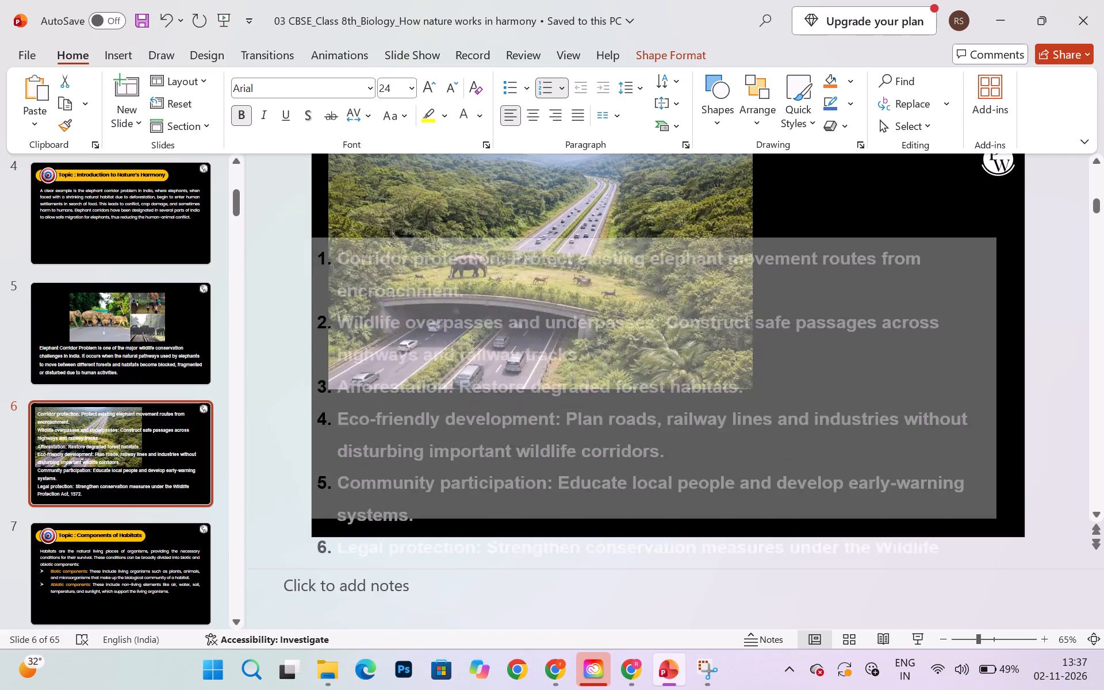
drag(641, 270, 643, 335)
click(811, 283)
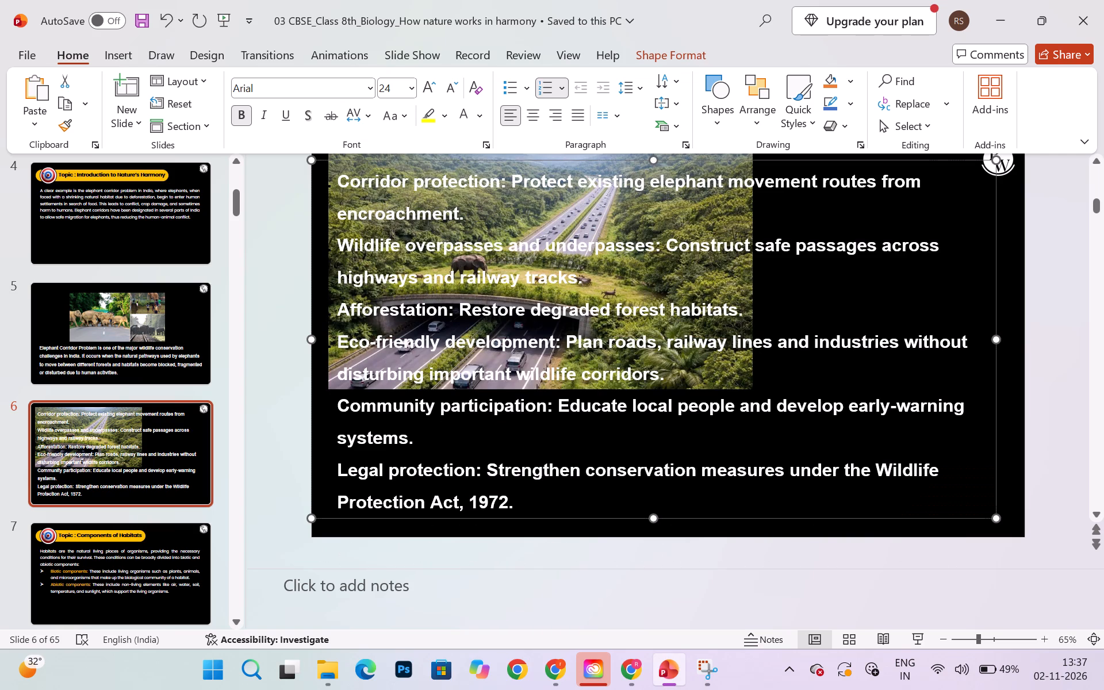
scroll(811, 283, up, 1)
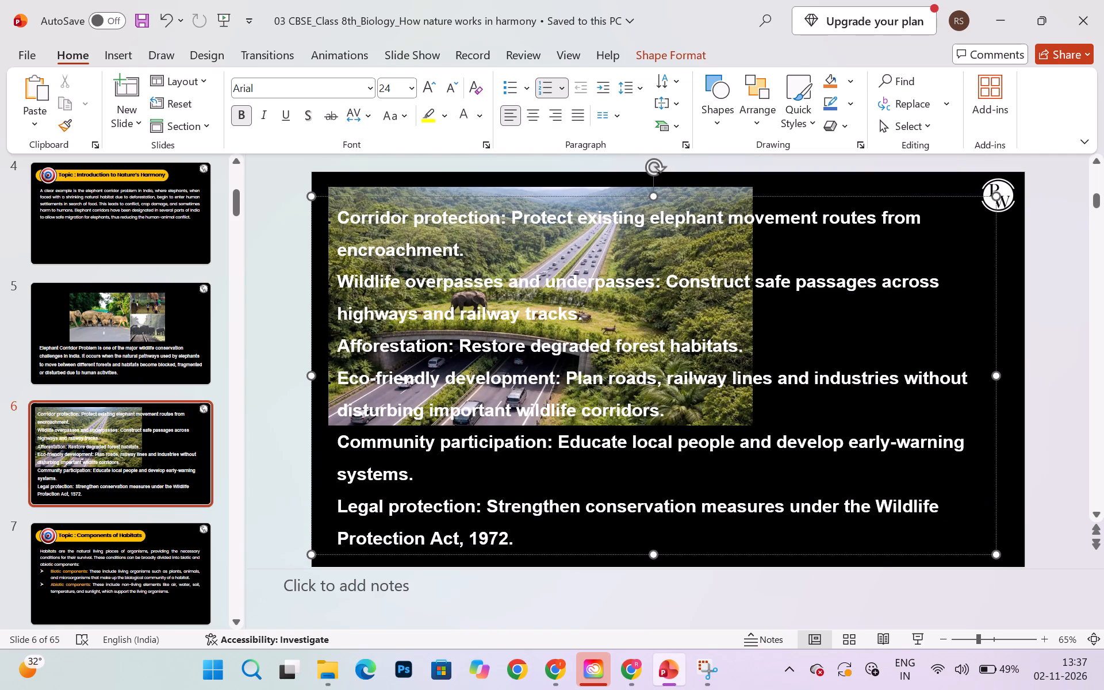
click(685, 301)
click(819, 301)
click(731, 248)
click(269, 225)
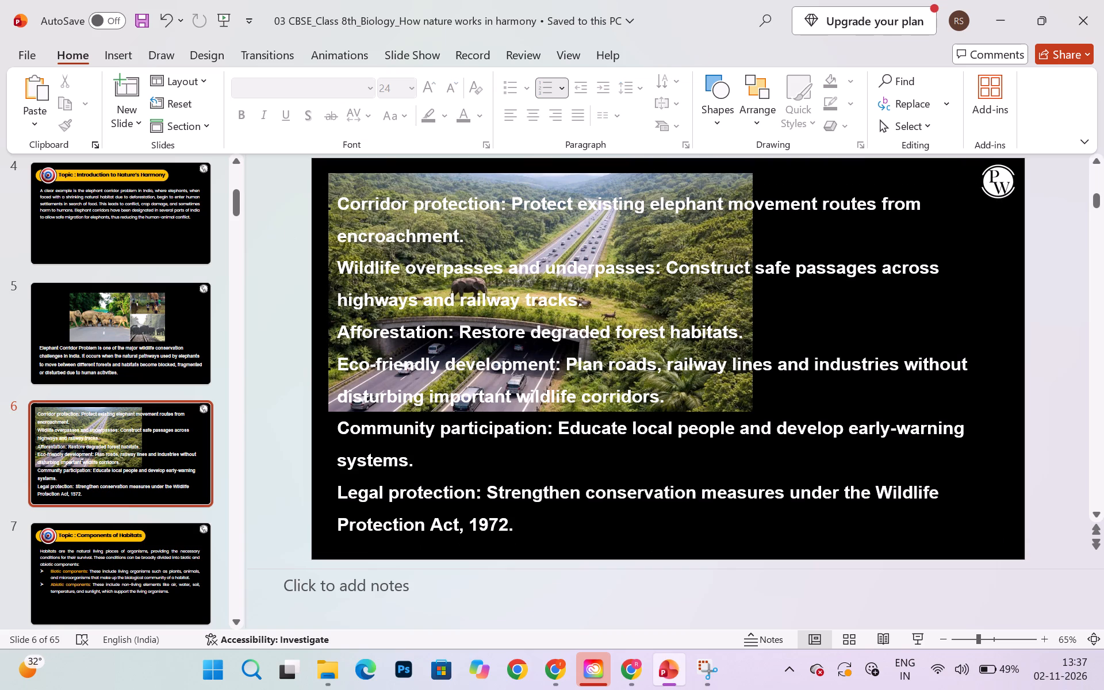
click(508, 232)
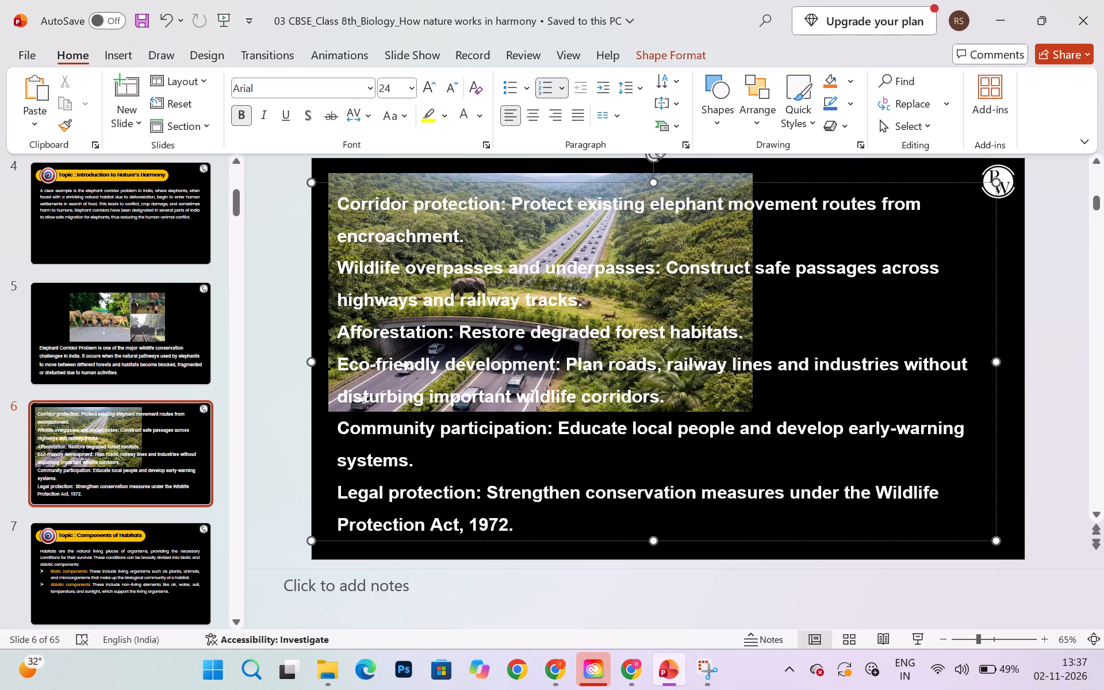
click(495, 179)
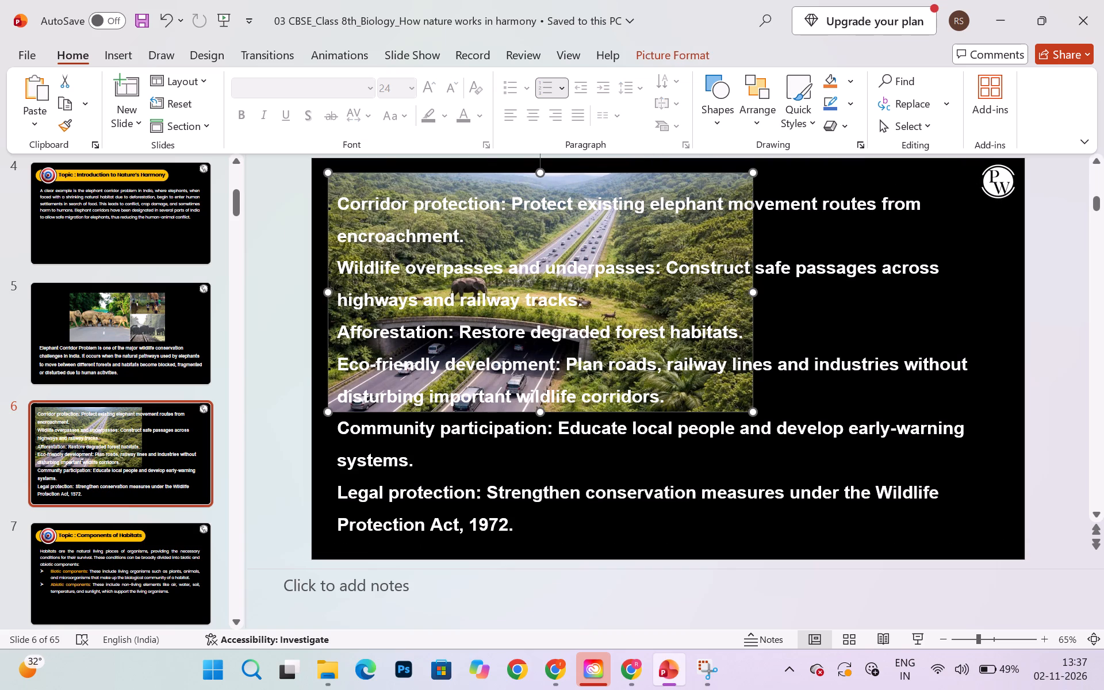
Add a new slide after slide 6, use the layout without the #ImpQ. text, and paste the cut conservation initiatives text.
click(117, 75)
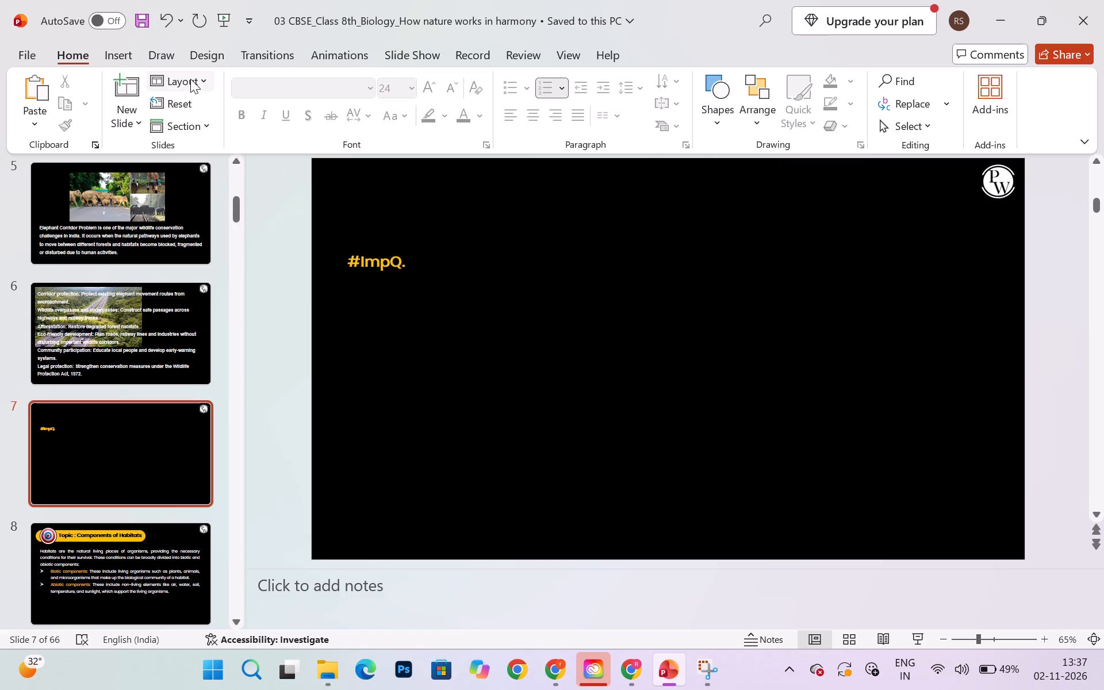
drag(190, 79, 199, 140)
click(199, 140)
key(ctrl+v)
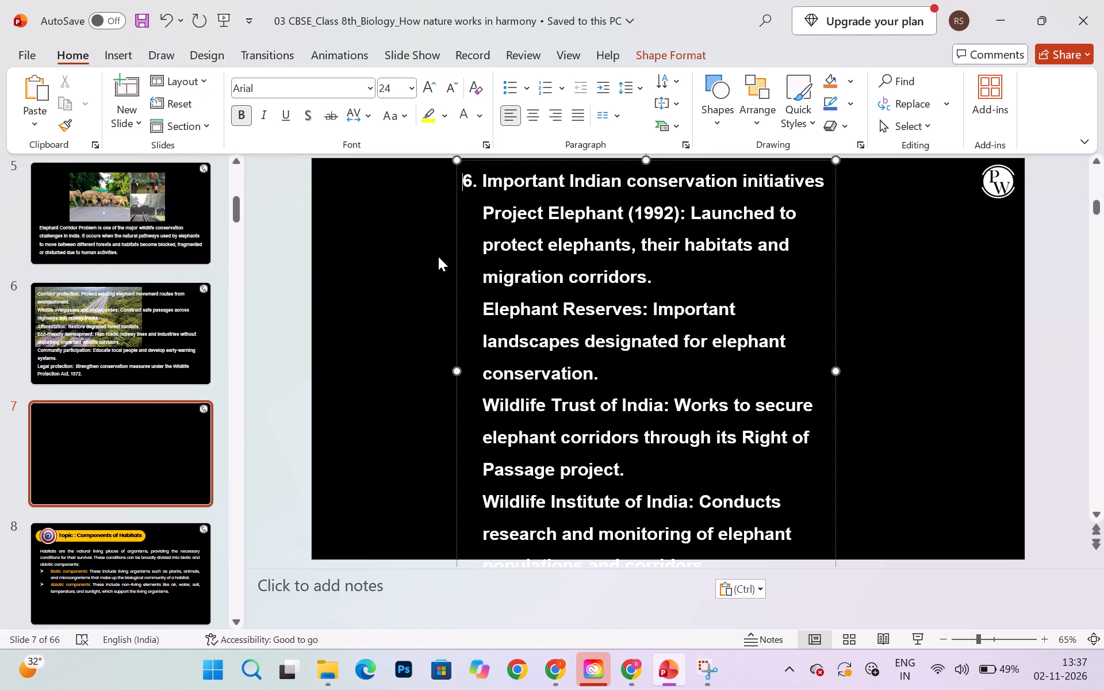
Widen the initiatives text box to nearly the full width of slide 7 and move it slightly down from the top edge.
drag(458, 373, 319, 371)
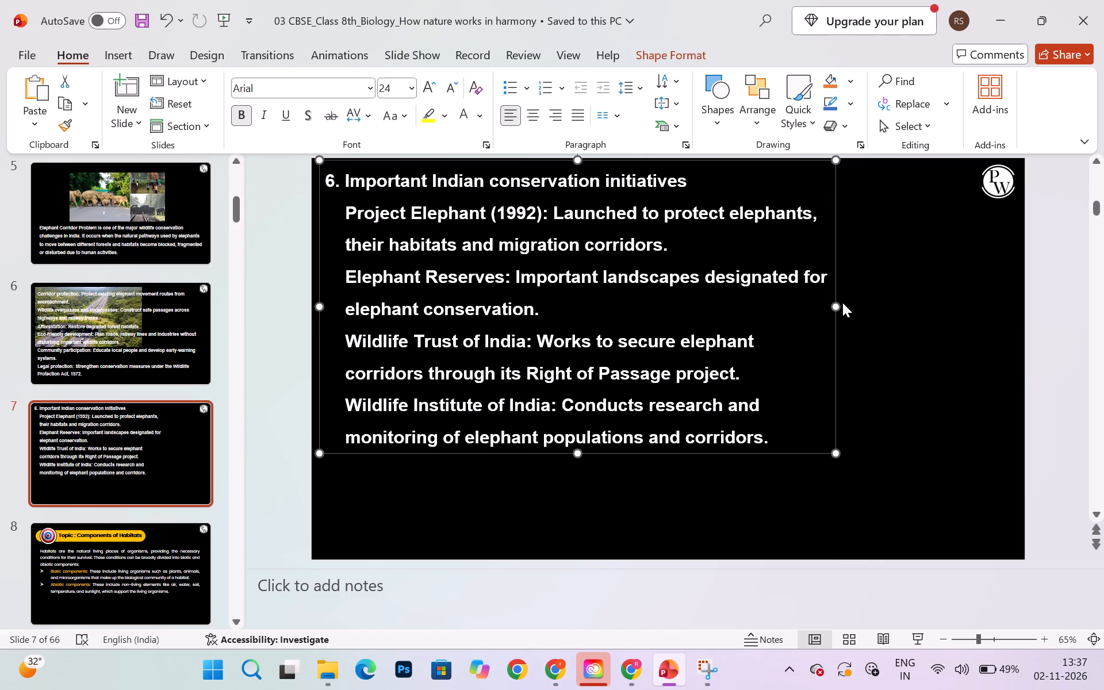
drag(834, 304, 987, 306)
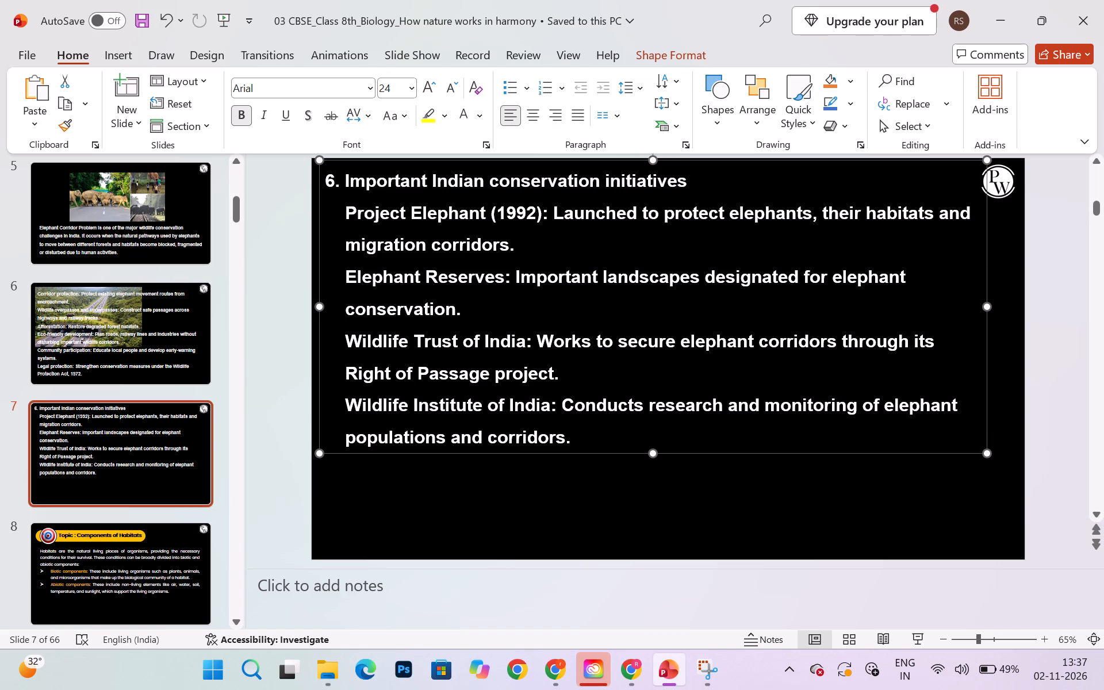
drag(866, 159, 871, 195)
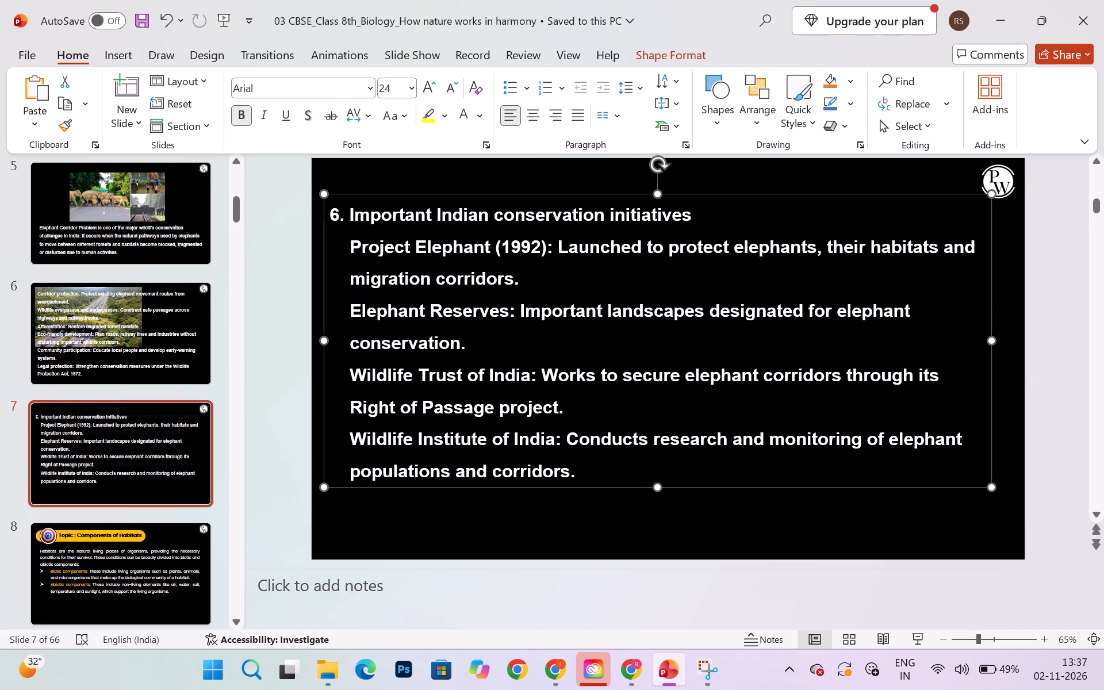
Delete the number "6." before the heading Important Indian conservation initiatives on slide 7.
click(350, 223)
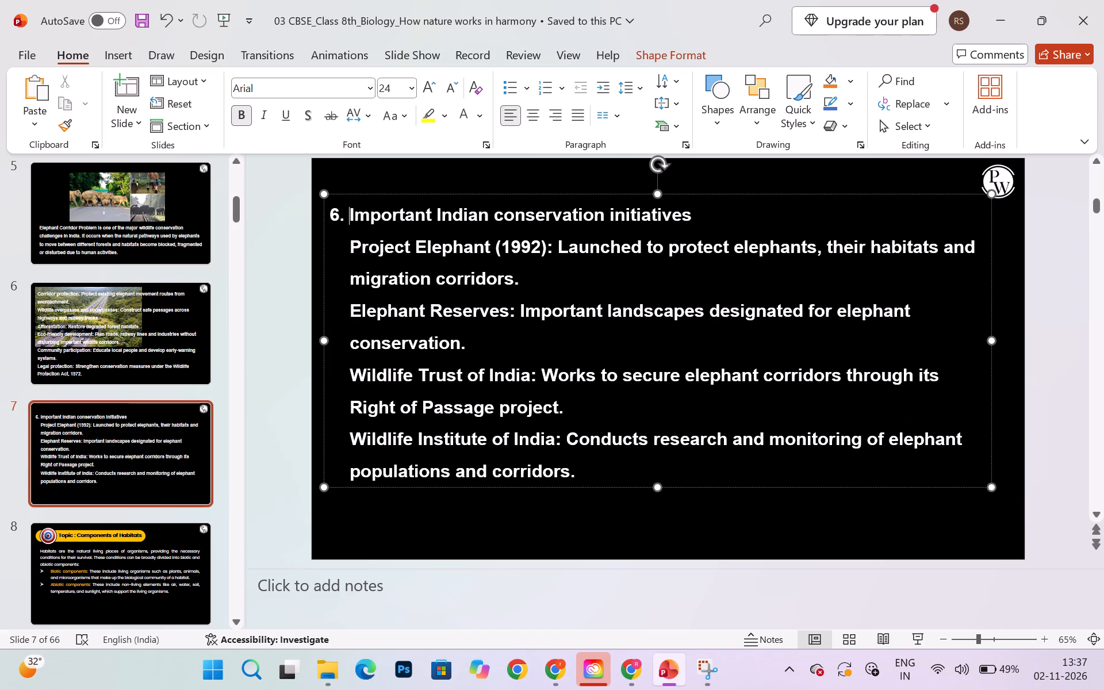
key(BackSpace)
key(BackSpace)
key(BackSpace)
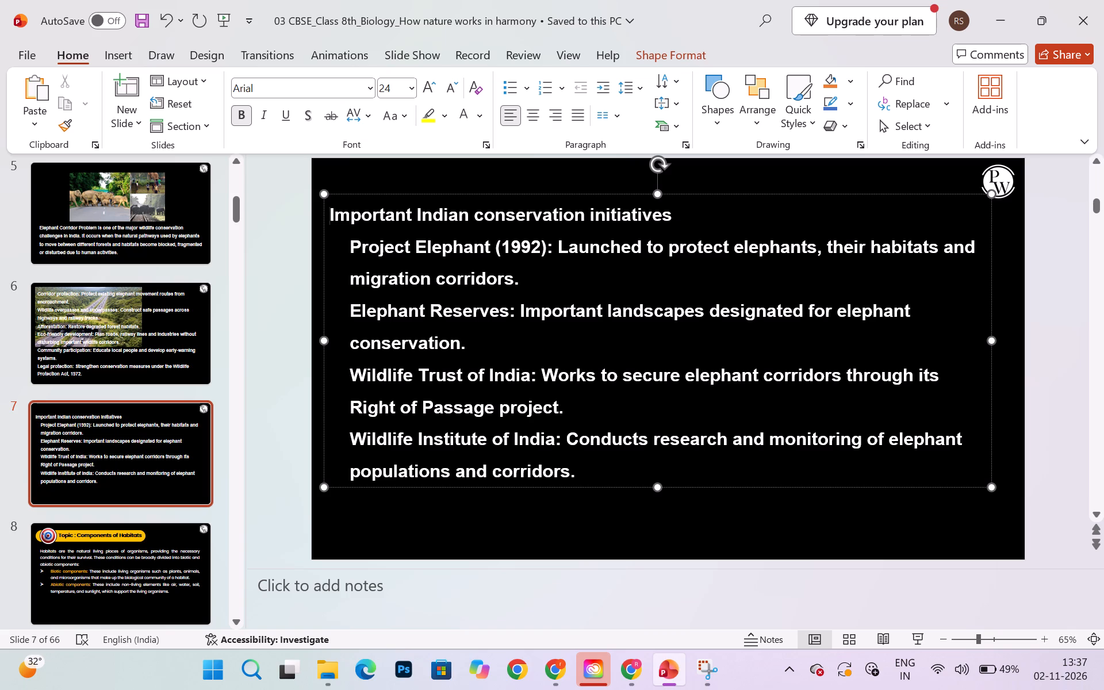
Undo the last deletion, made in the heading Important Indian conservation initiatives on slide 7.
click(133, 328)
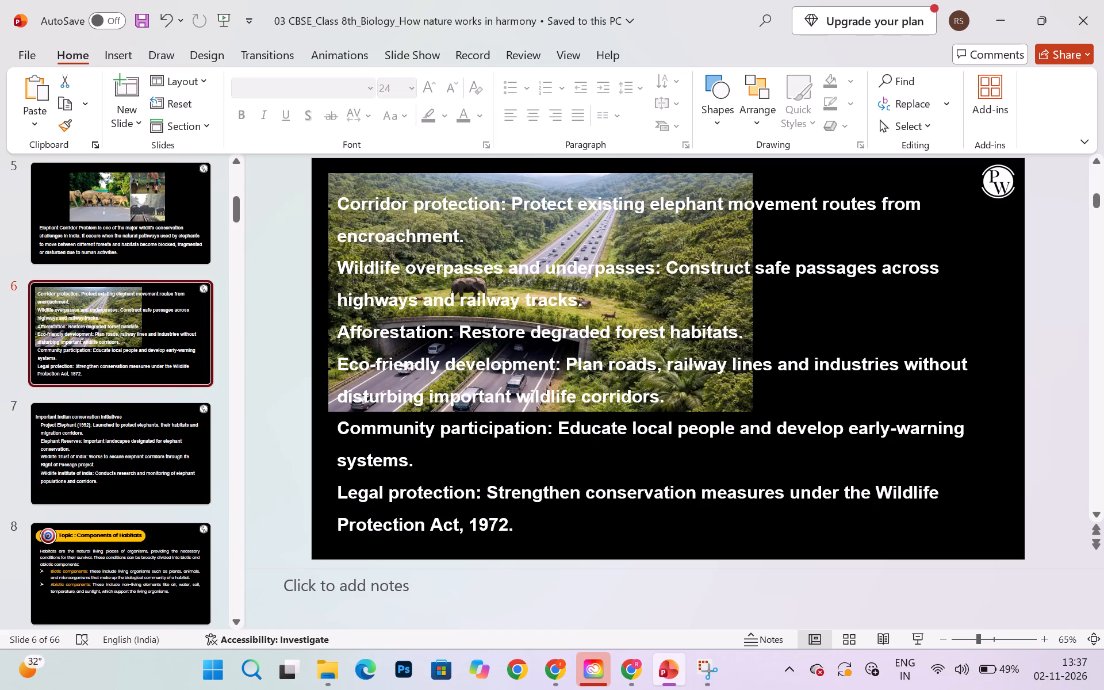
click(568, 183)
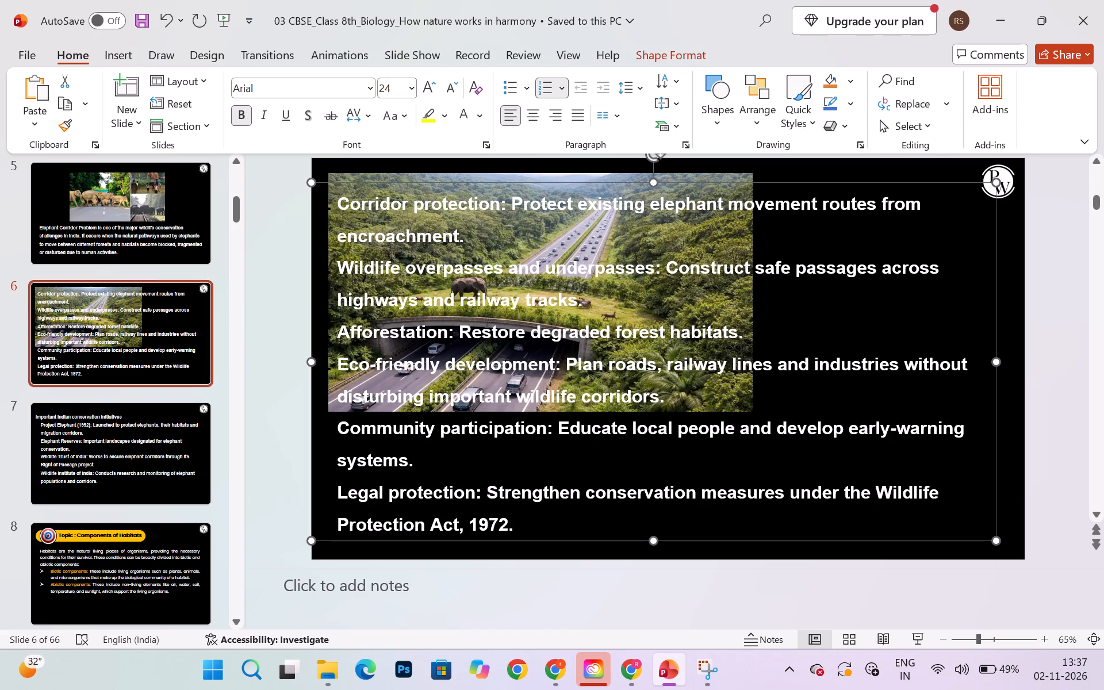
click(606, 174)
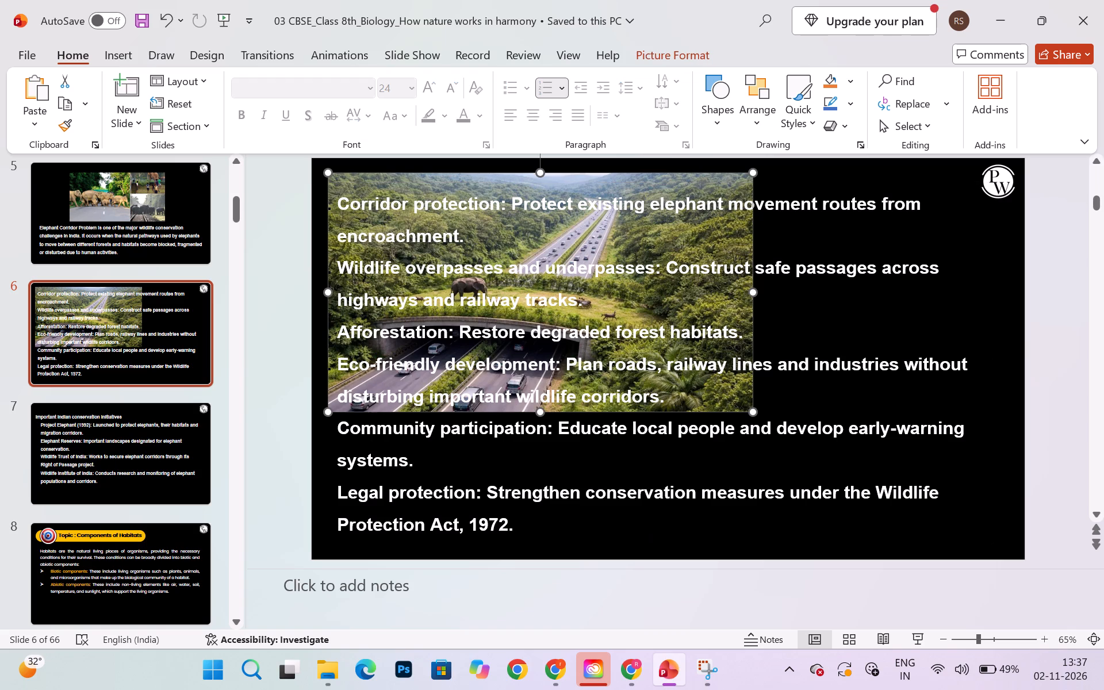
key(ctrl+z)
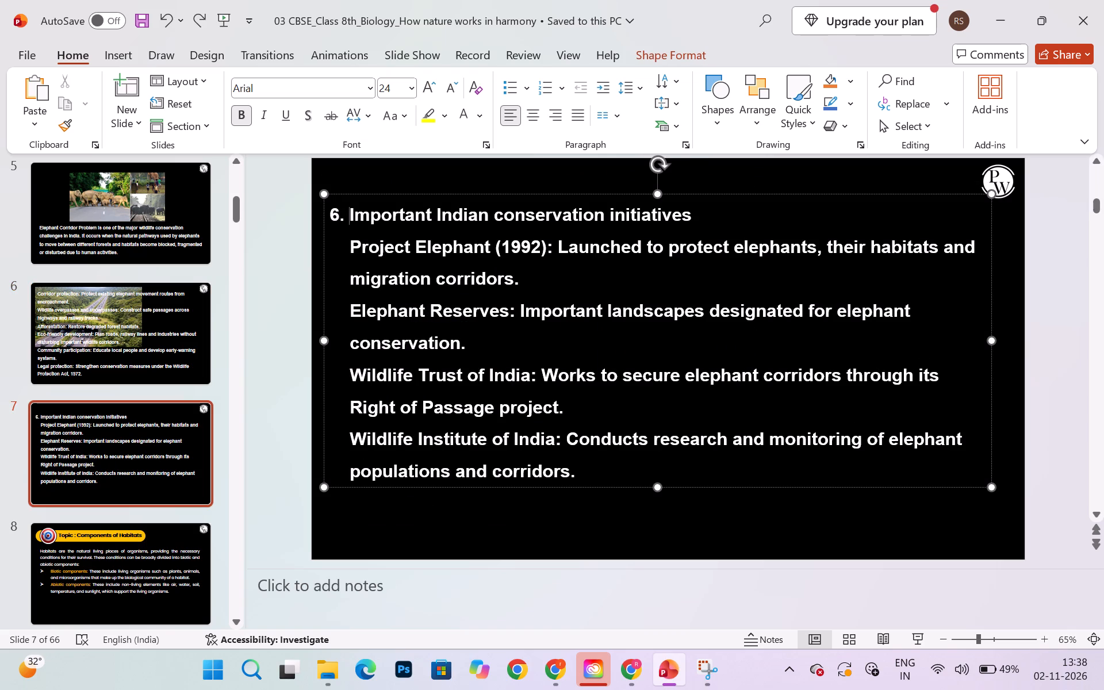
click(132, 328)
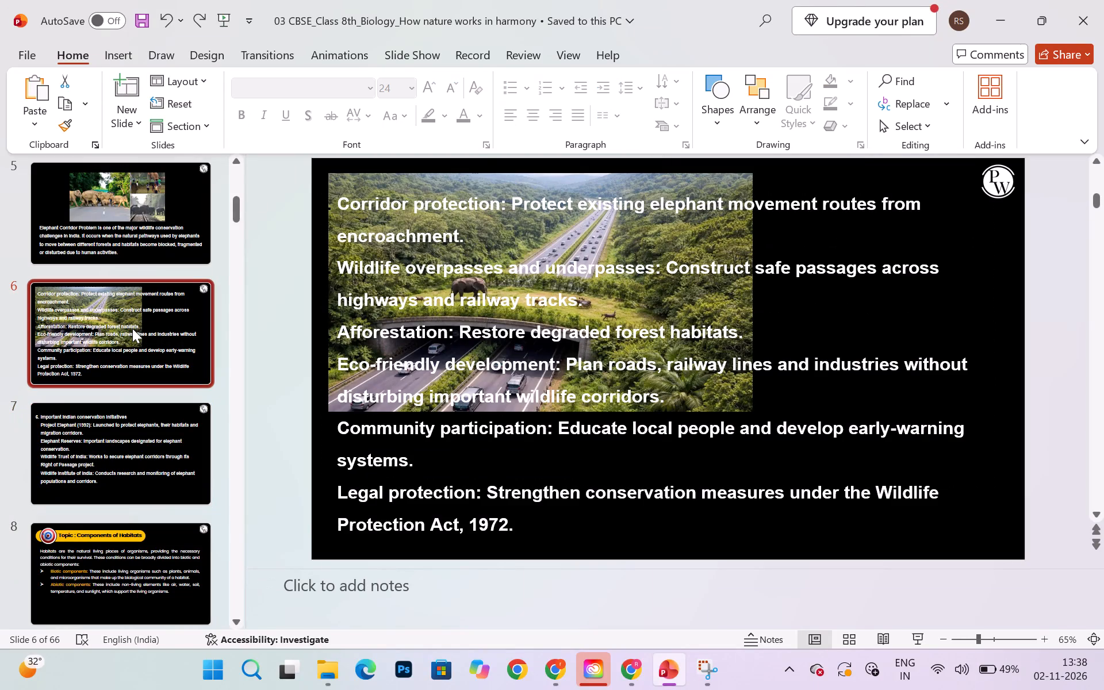
Delete the number "6." before the heading Important Indian conservation initiatives on slide 7.
click(149, 494)
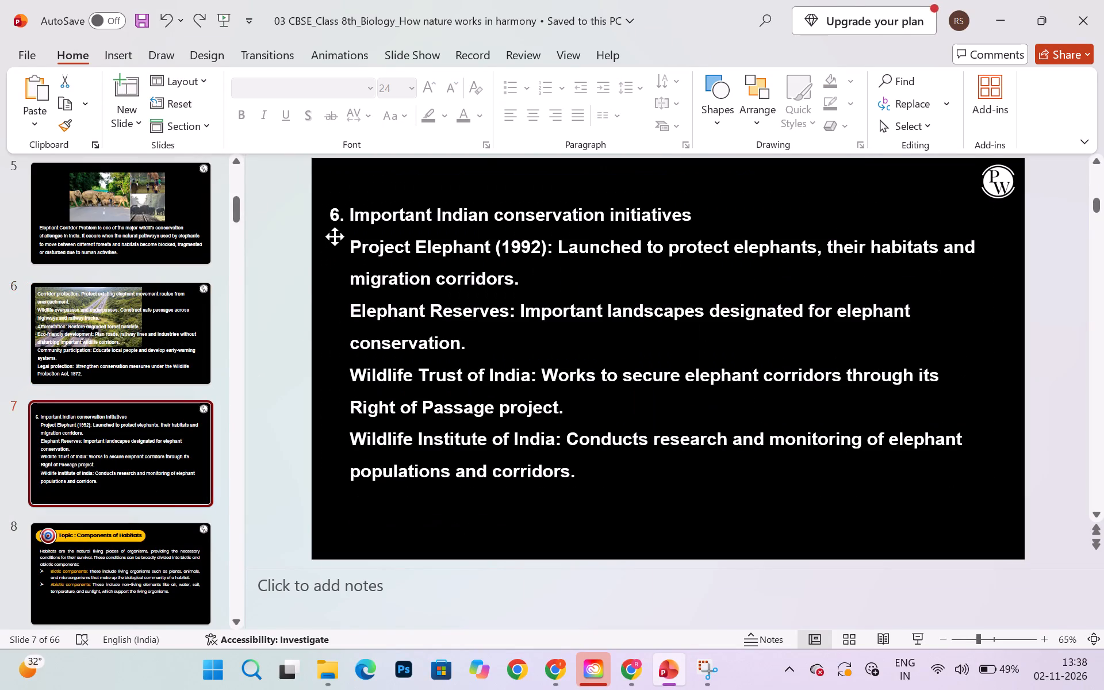
click(350, 214)
key(BackSpace)
key(BackSpace)
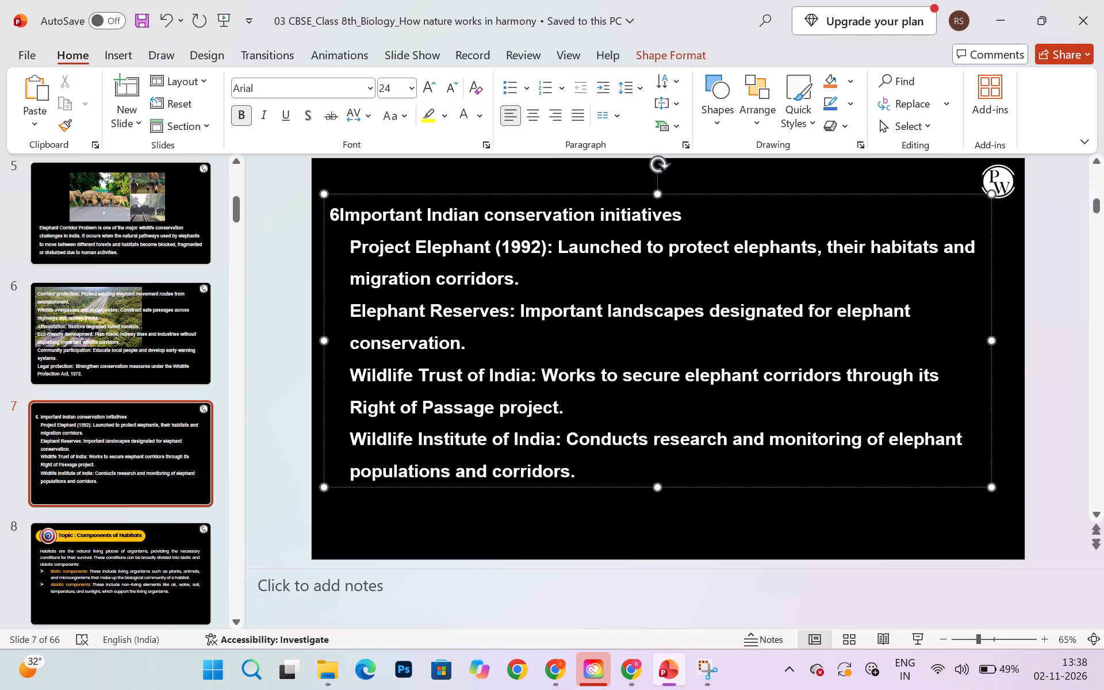
key(BackSpace)
Move the wildlife overpass picture from slide 6 to a new slide after slide 5 that uses the layout without the #ImpQ. text.
click(181, 316)
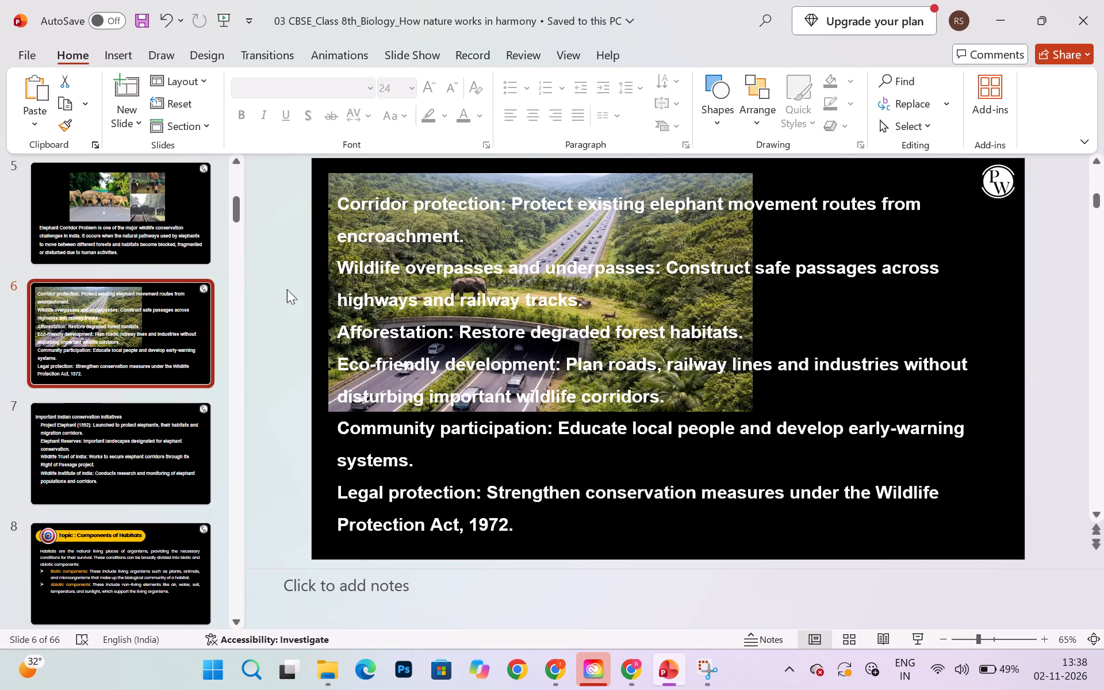
click(673, 246)
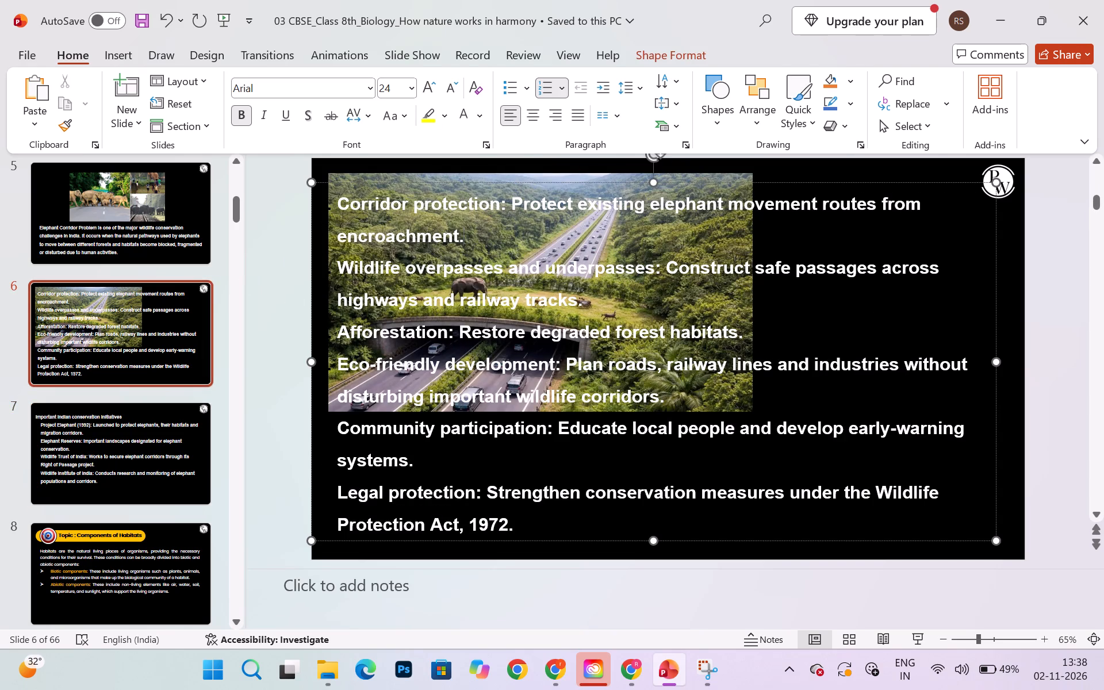
click(579, 179)
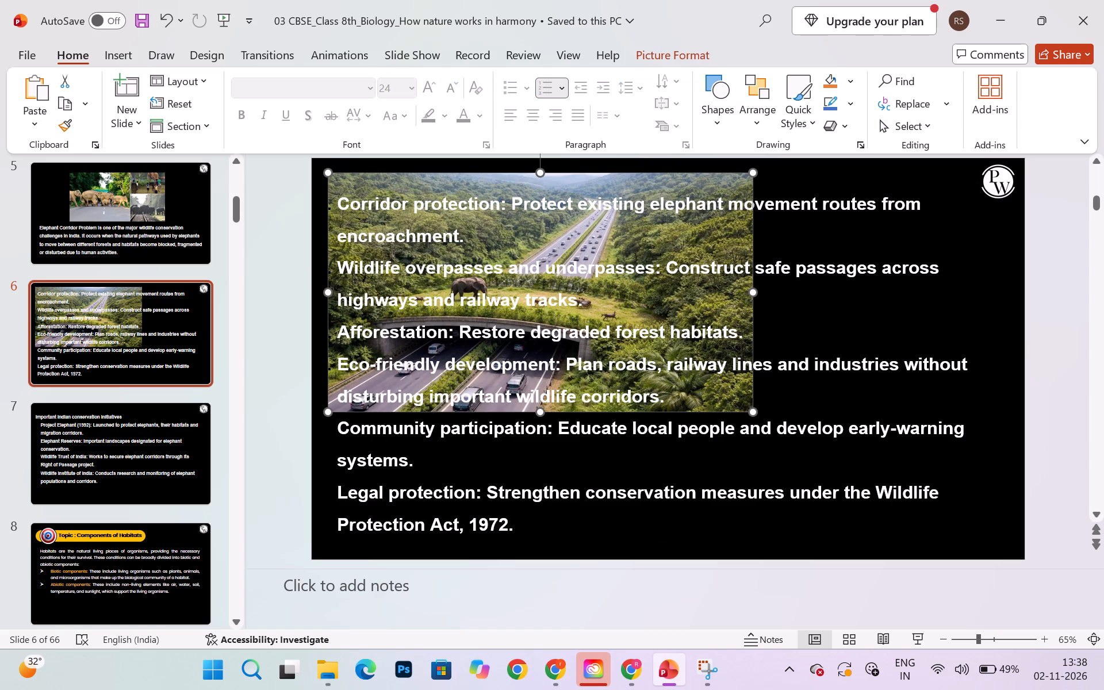
key(ctrl+x)
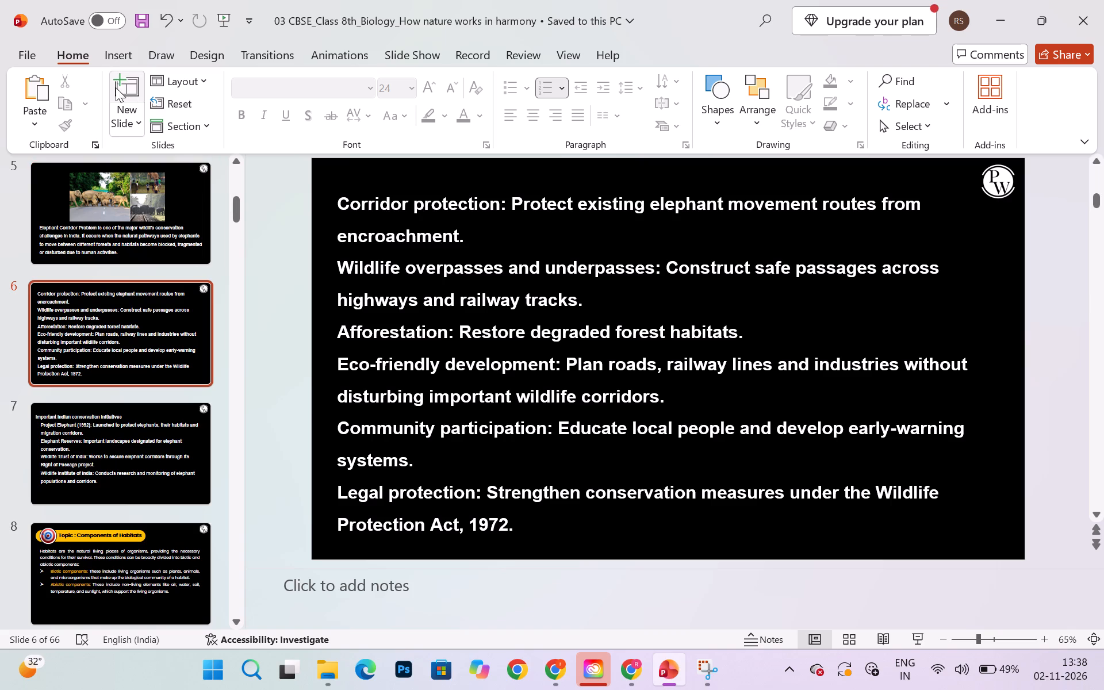
click(98, 292)
click(107, 239)
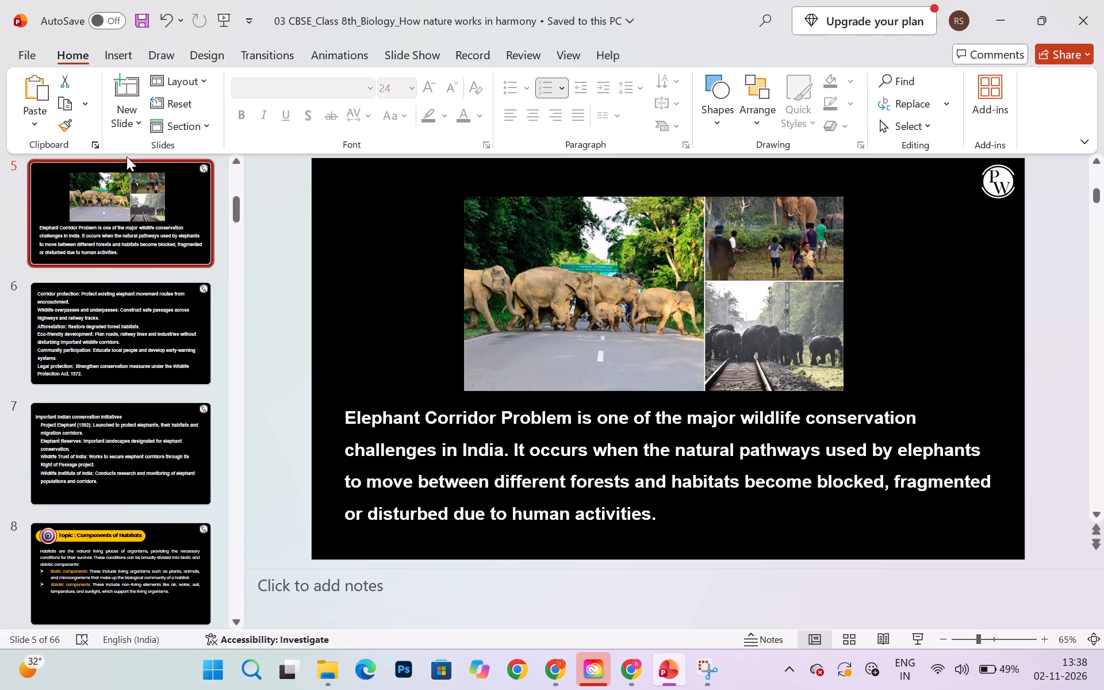
click(128, 86)
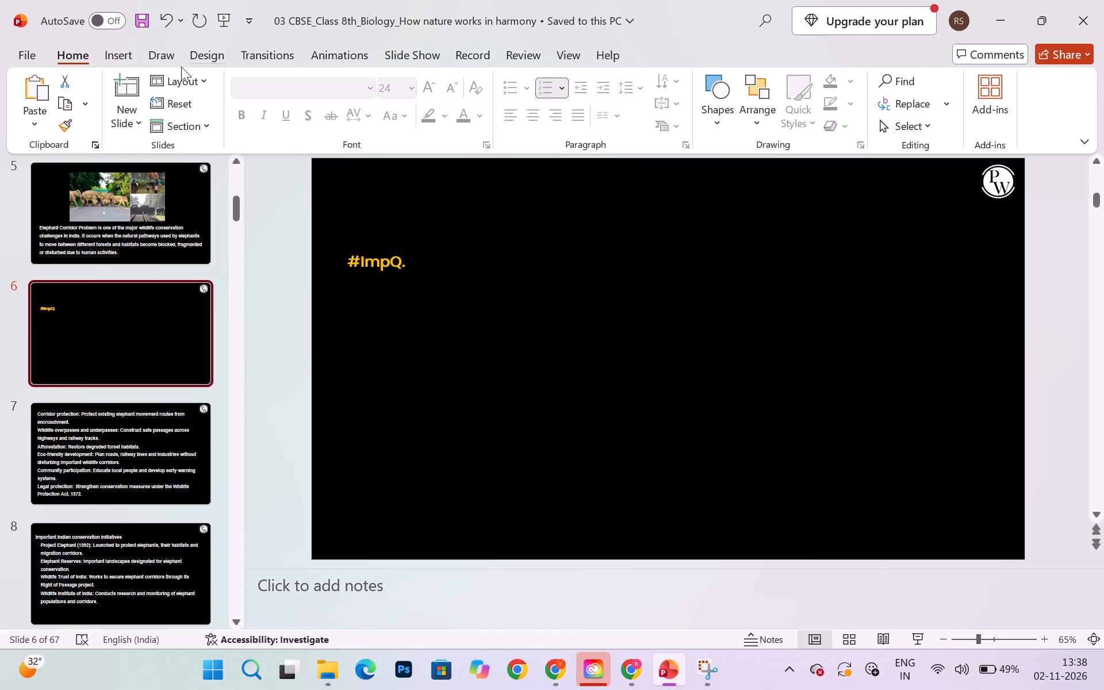
click(184, 80)
click(191, 147)
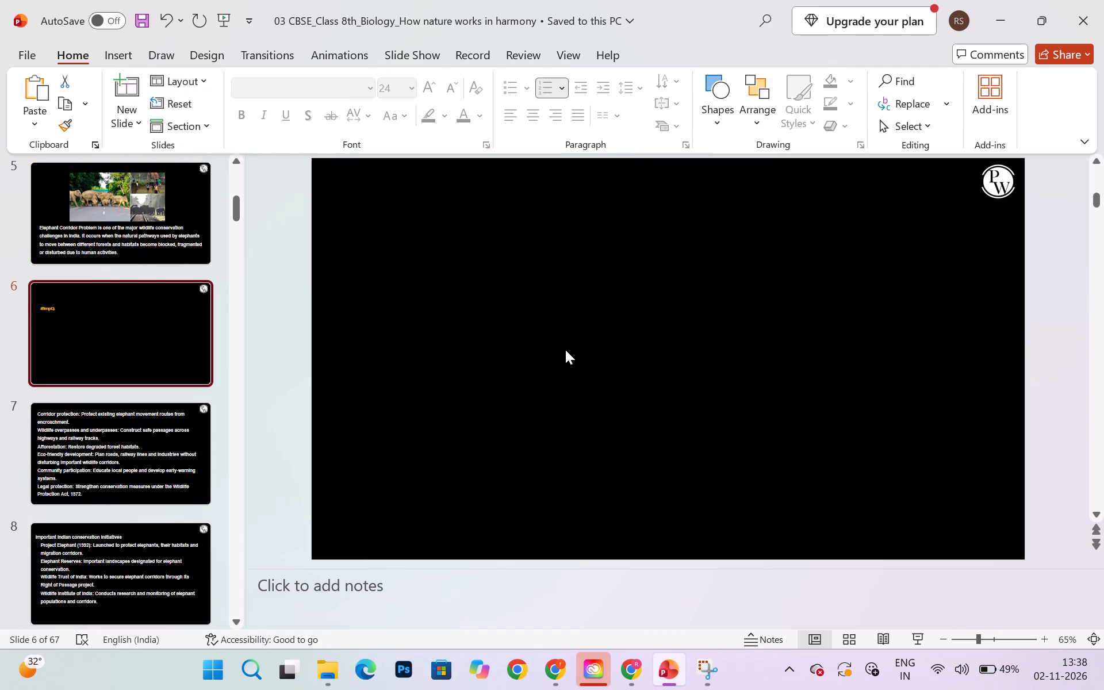
key(ctrl+v)
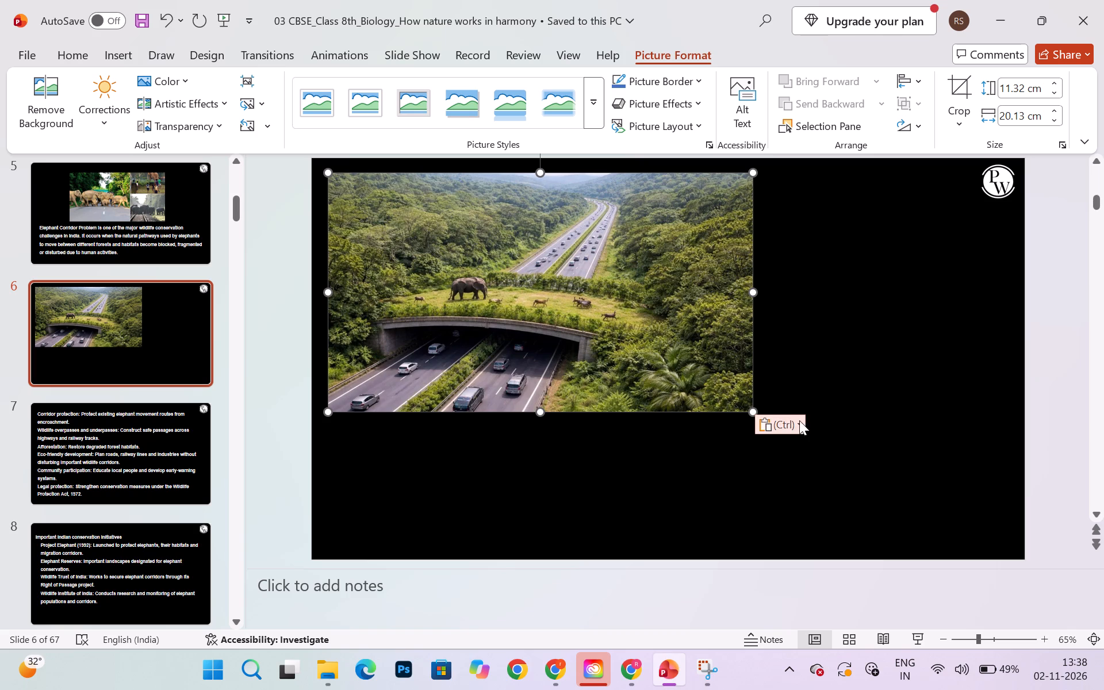
Enlarge the overpass picture to about 30 cm wide and 16.9 cm high and move it slightly down to fill slide 6.
drag(749, 411, 841, 489)
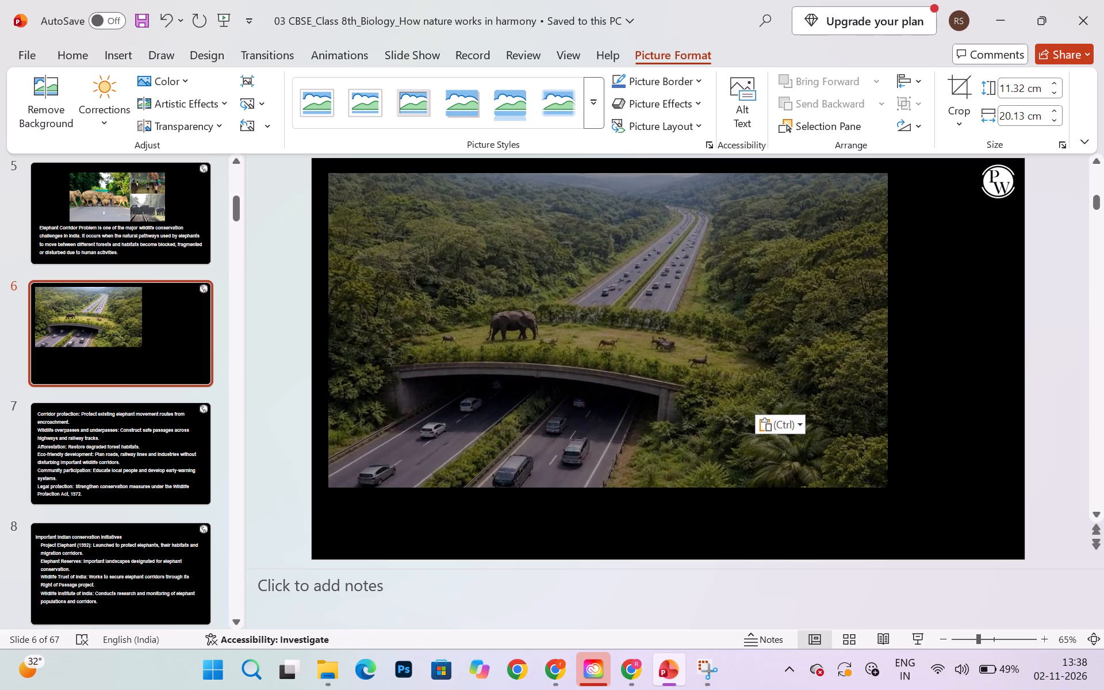
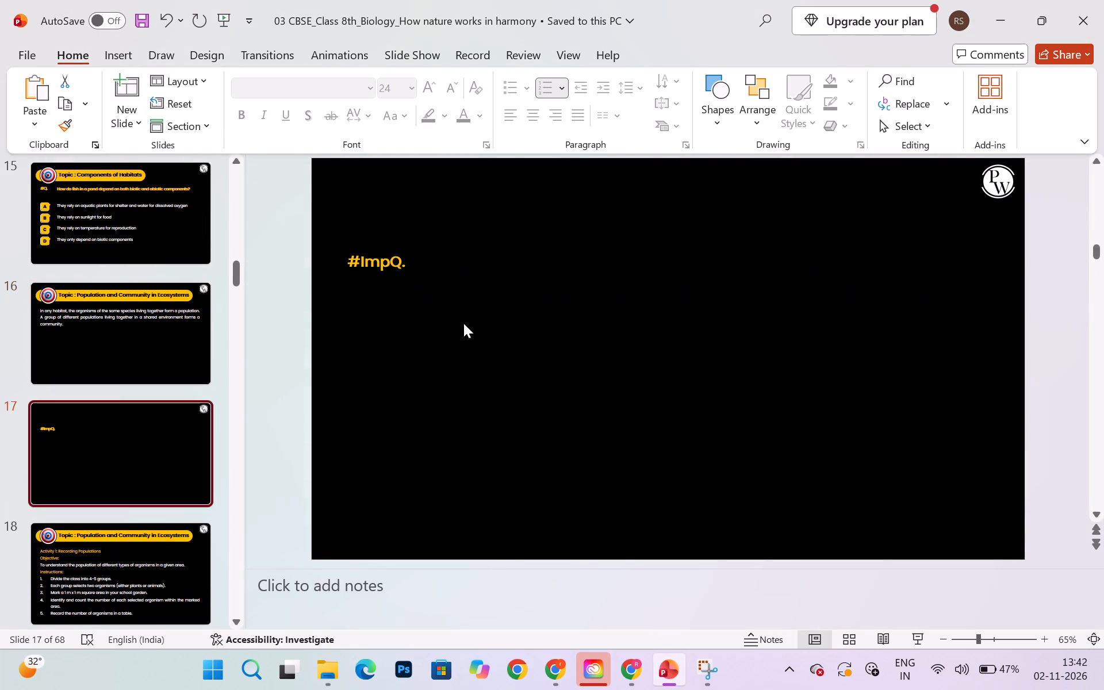
click(127, 89)
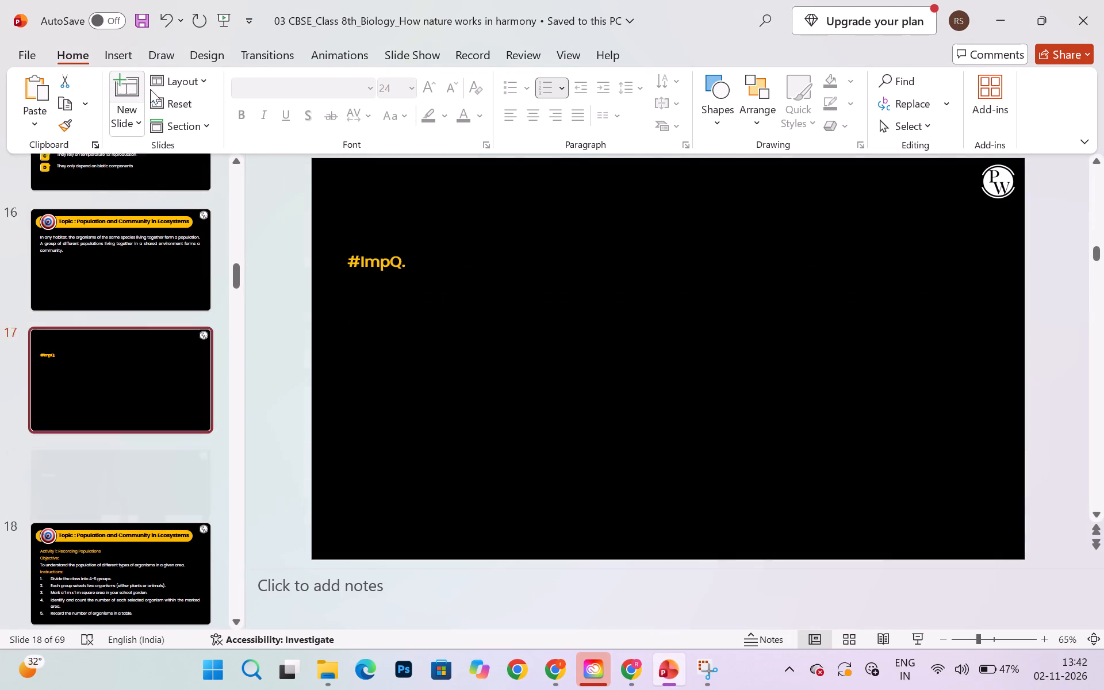
click(187, 85)
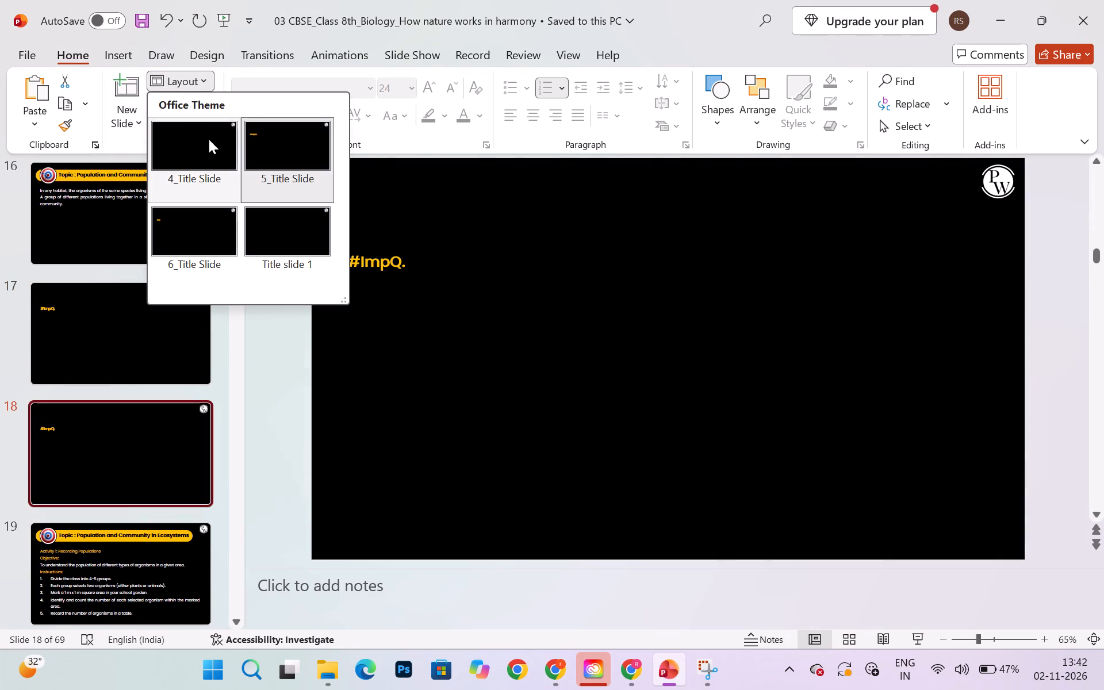
click(209, 139)
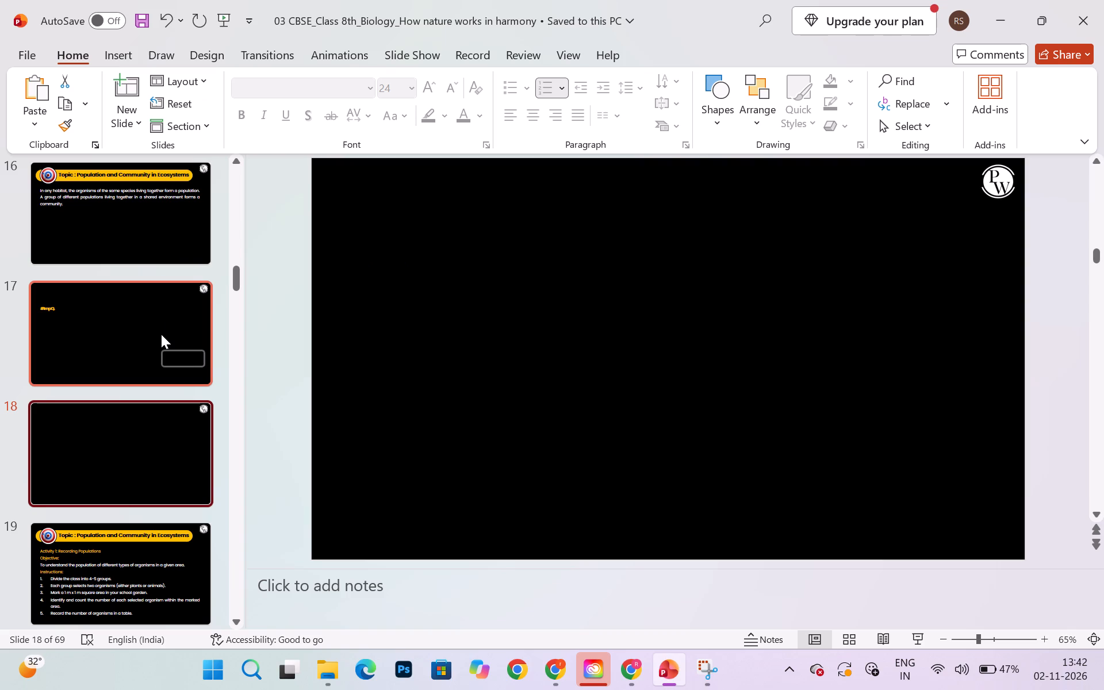
click(110, 325)
key(BackSpace)
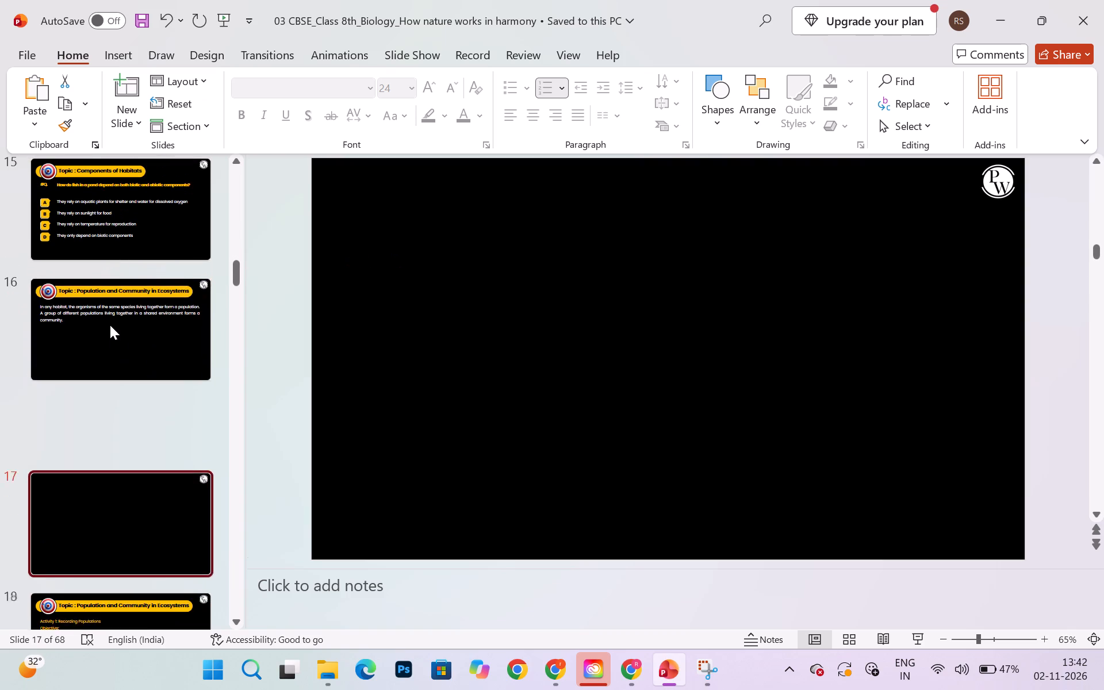
Copy the blank slide 17 and paste nine duplicates directly after it.
click(115, 425)
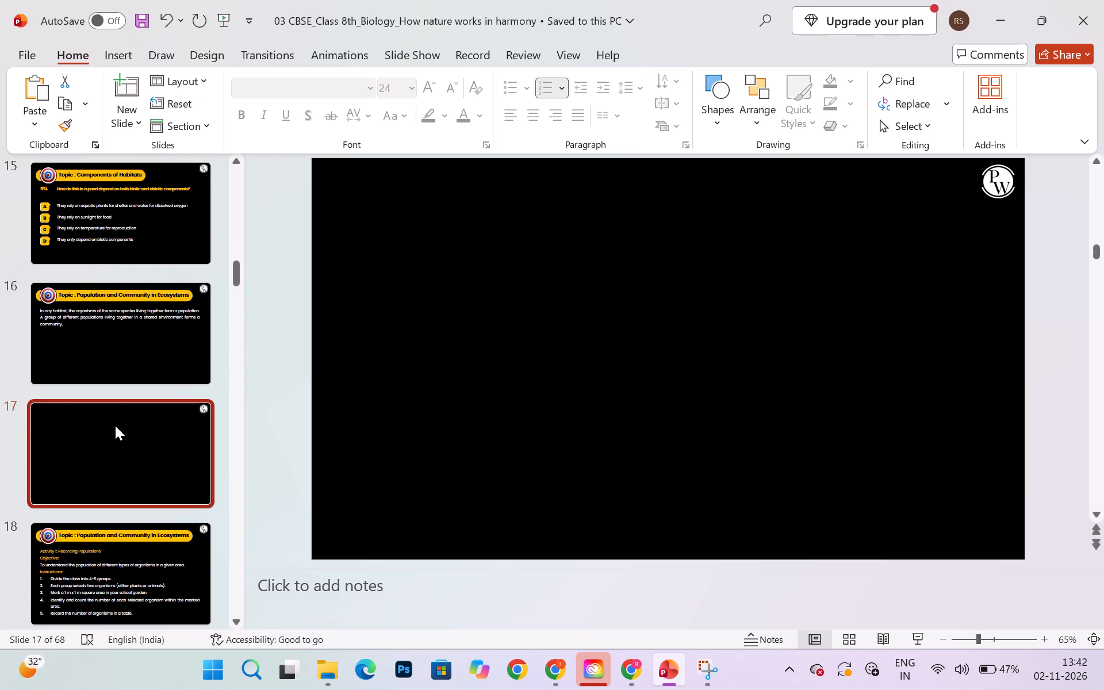
key(ctrl+c)
key(ctrl+n)
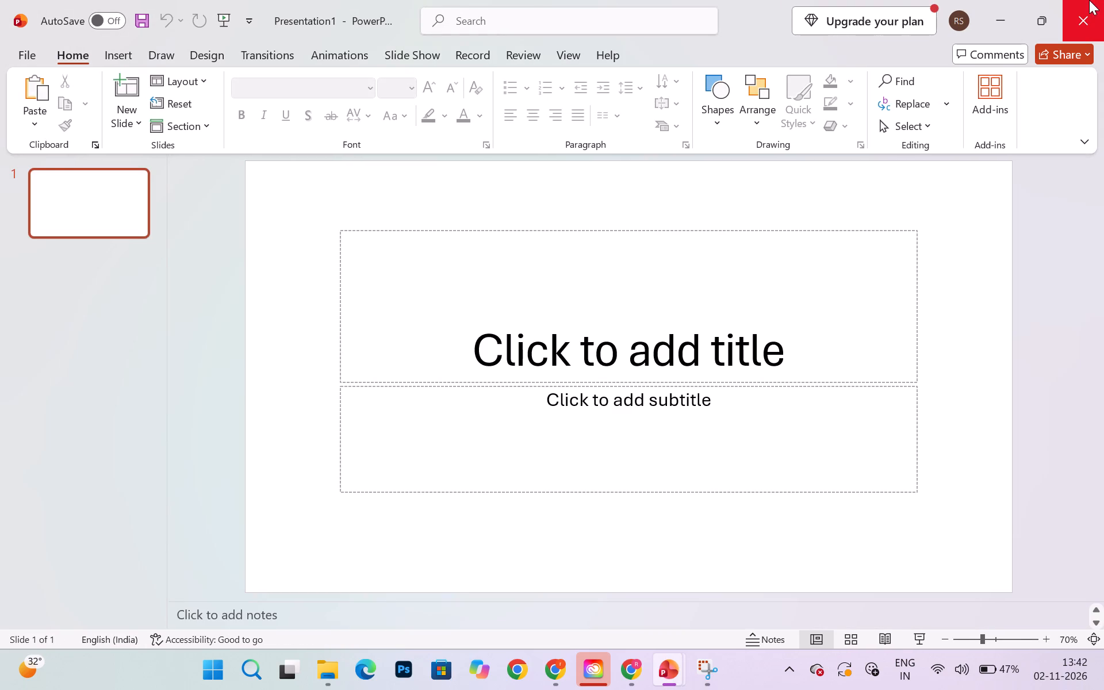
click(1089, 0)
click(110, 443)
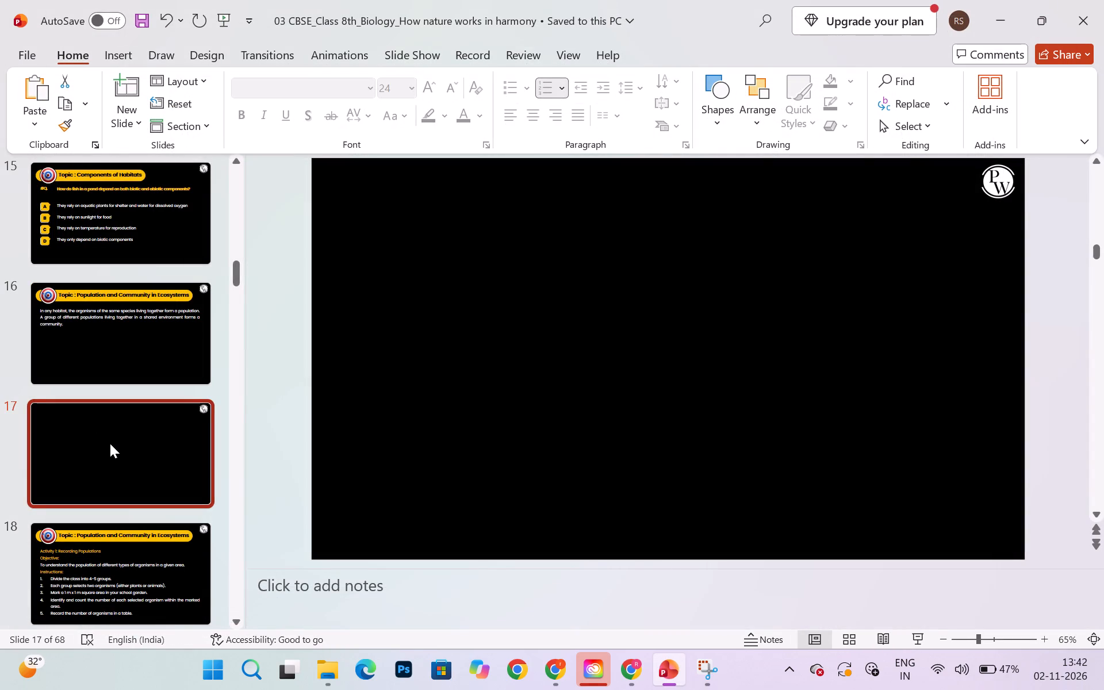
click(551, 417)
key(ctrl+v)
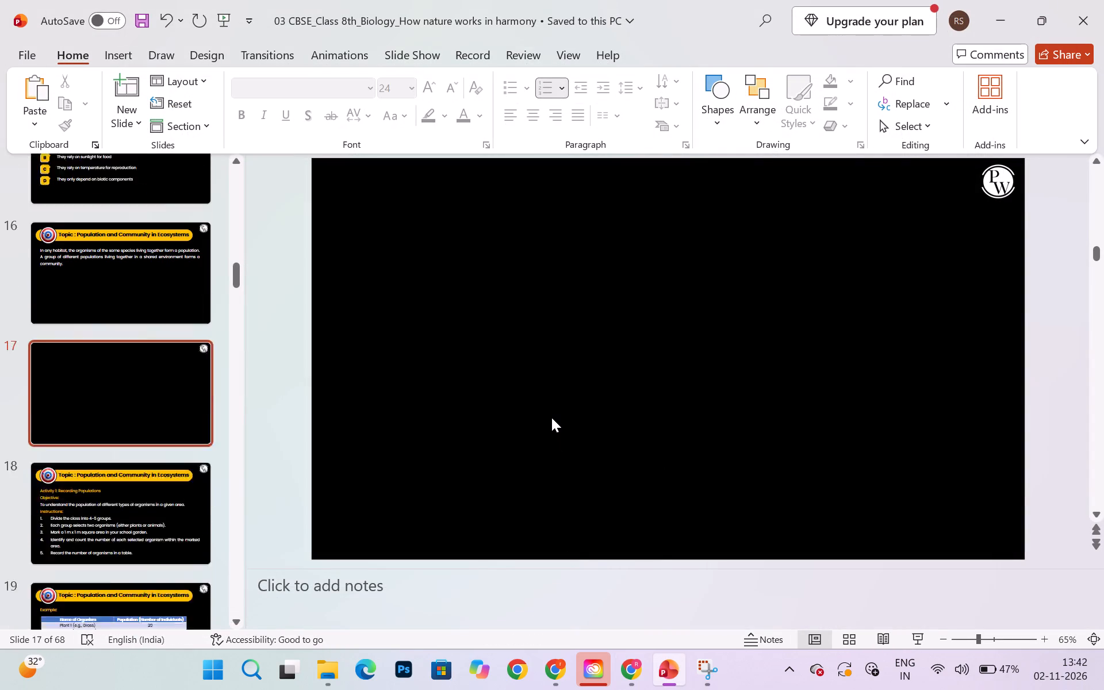
ctrl+double_click(551, 417)
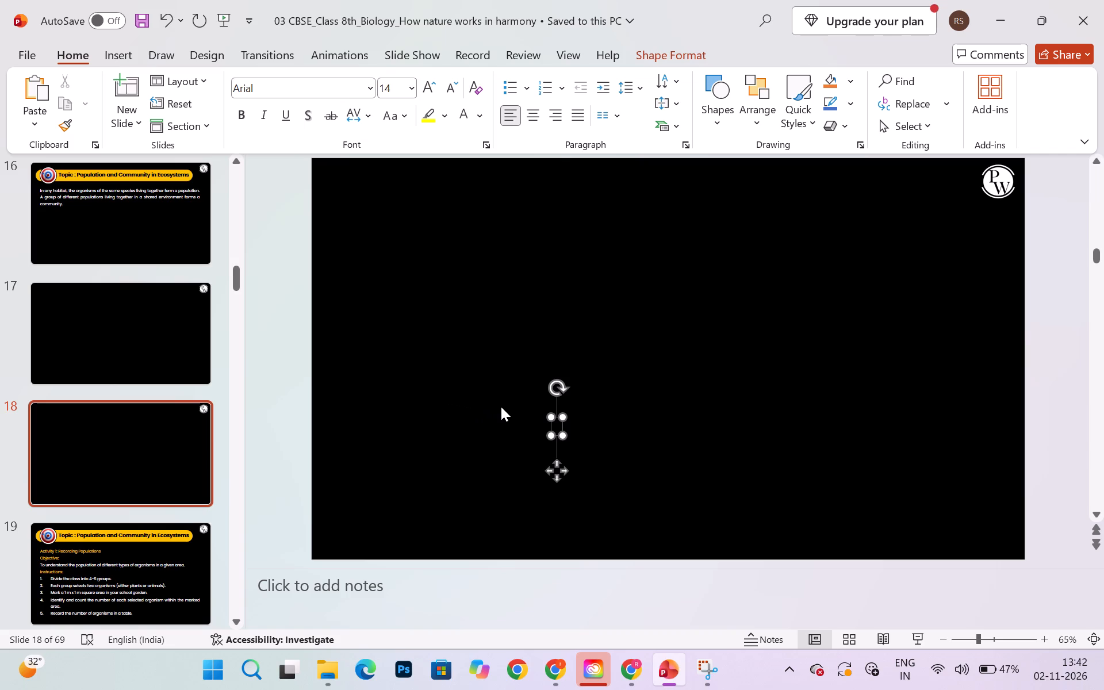
key(ctrl+v)
key(ctrl+v)
key(ctrl+v)
key(ctrl+v)
key(ctrl+v)
key(ctrl+v)
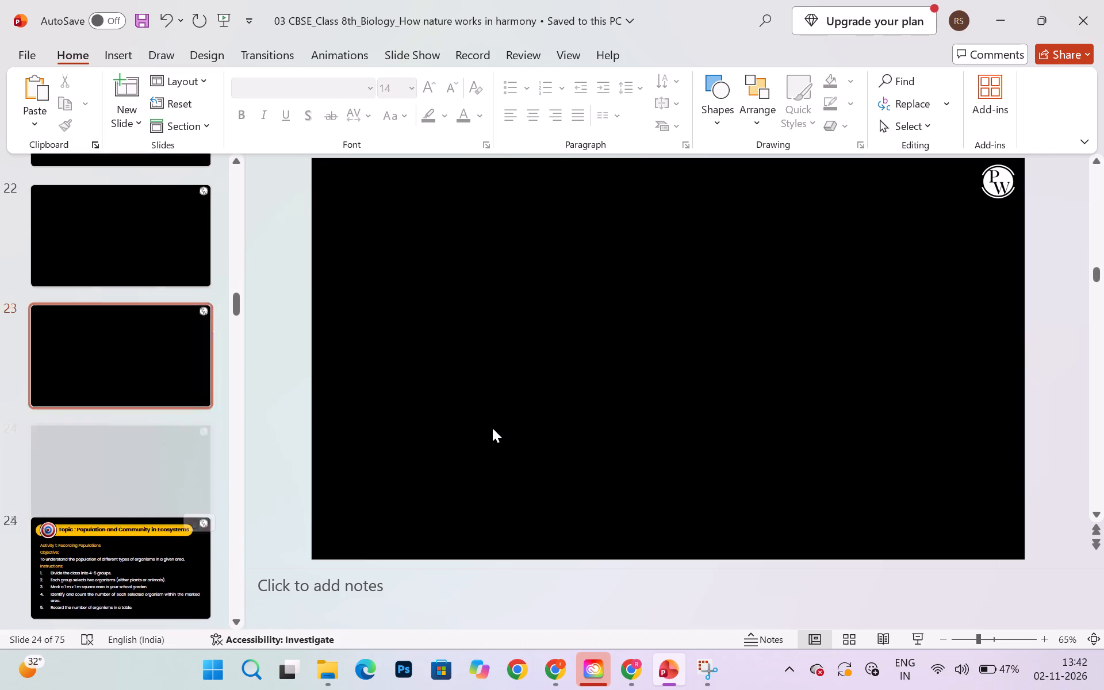
key(ctrl+v)
key(ctrl+v)
key(v)
Look over the run of blank slides following the Population and Community in Ecosystems slide 16.
scroll(107, 191, up, 4)
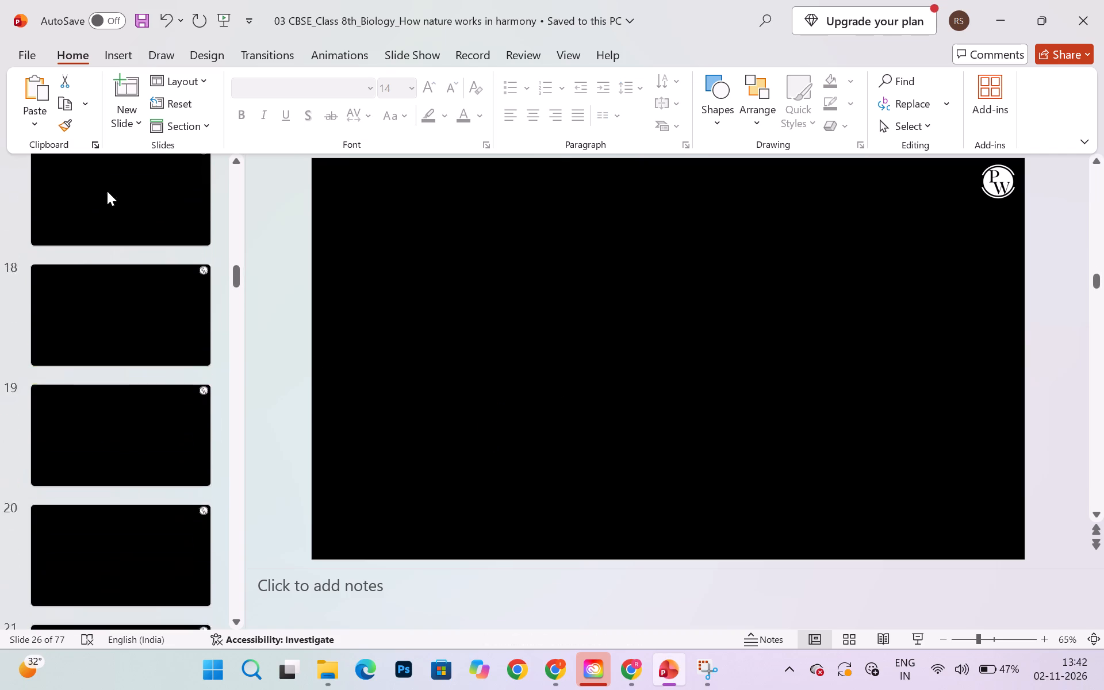
scroll(107, 191, up, 1)
ctrl+scroll(107, 191, down, 1)
ctrl+scroll(107, 191, up, 1)
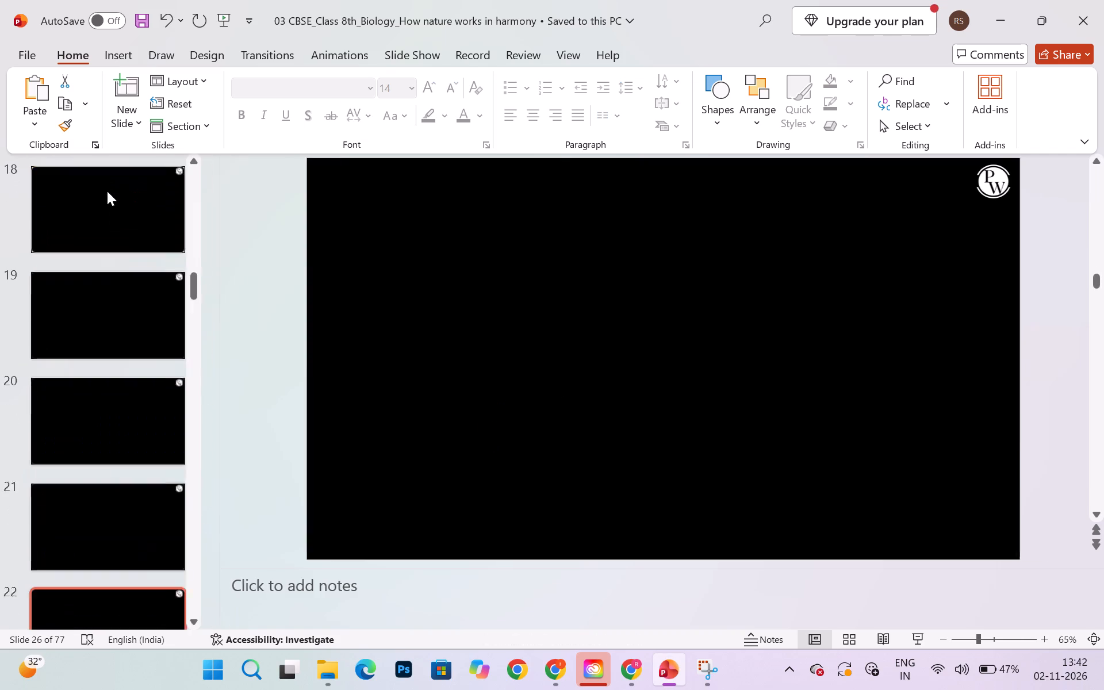
ctrl+scroll(107, 191, up, 1)
scroll(107, 191, up, 1)
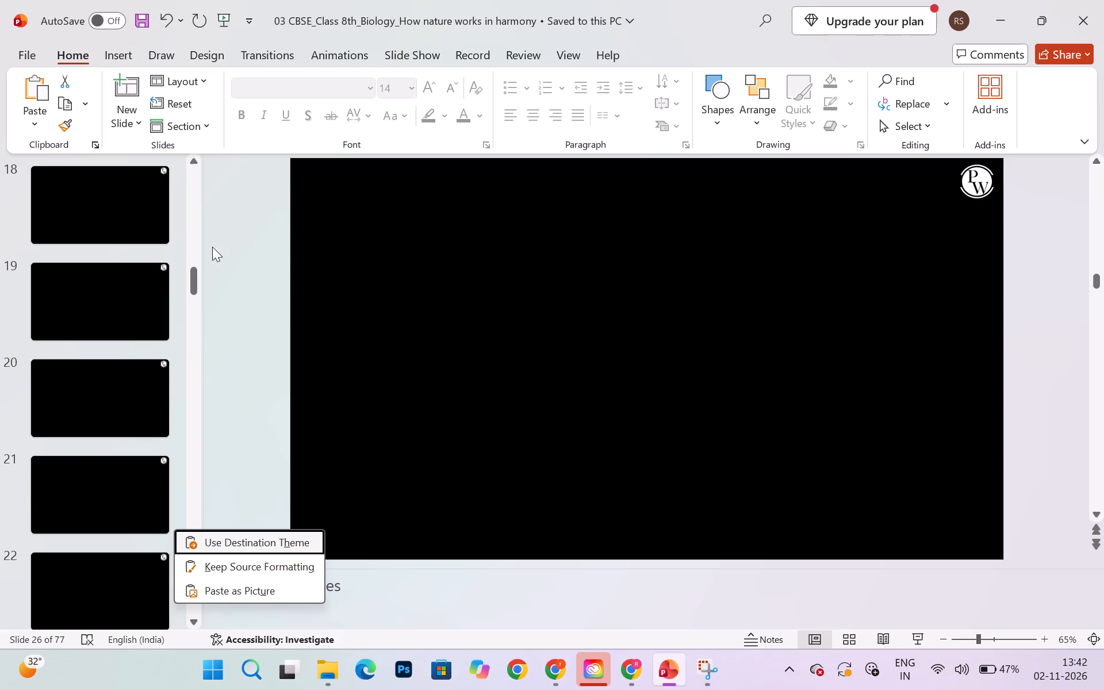
scroll(90, 229, up, 1)
key(ctrl+z)
click(264, 317)
scroll(90, 273, up, 2)
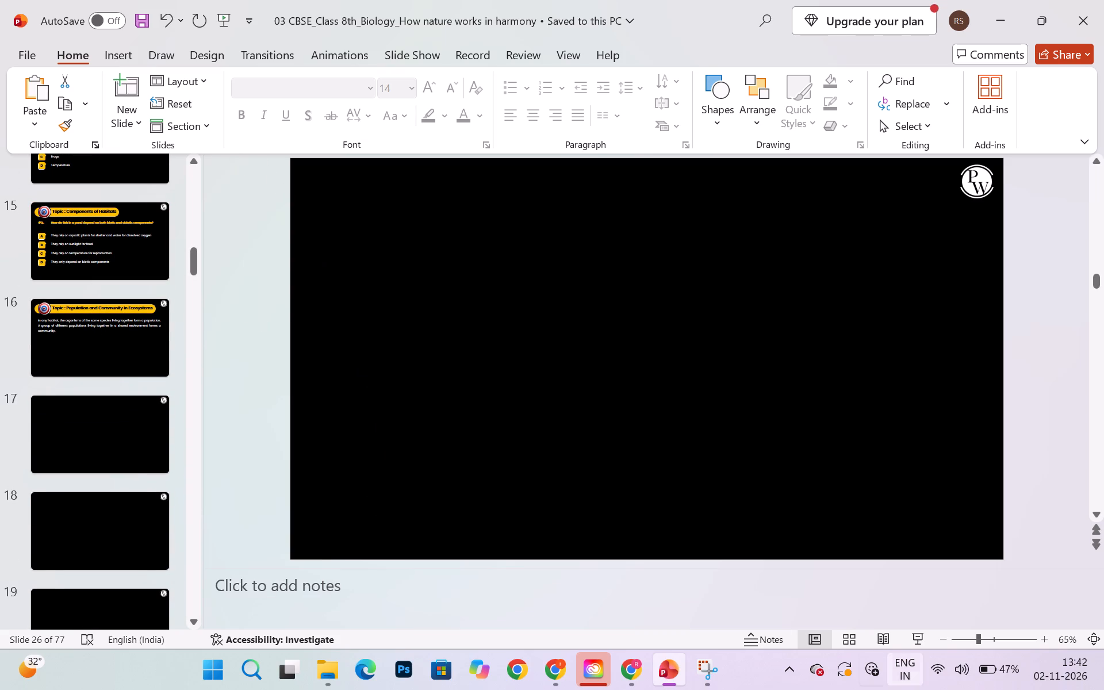
click(251, 502)
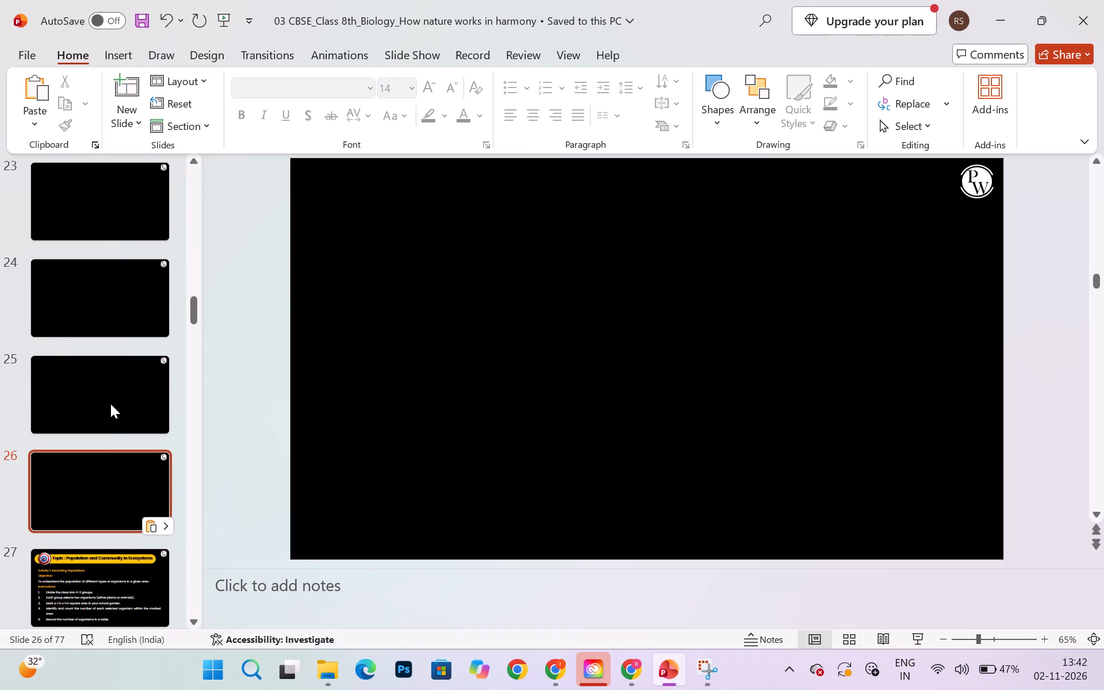
scroll(110, 404, up, 2)
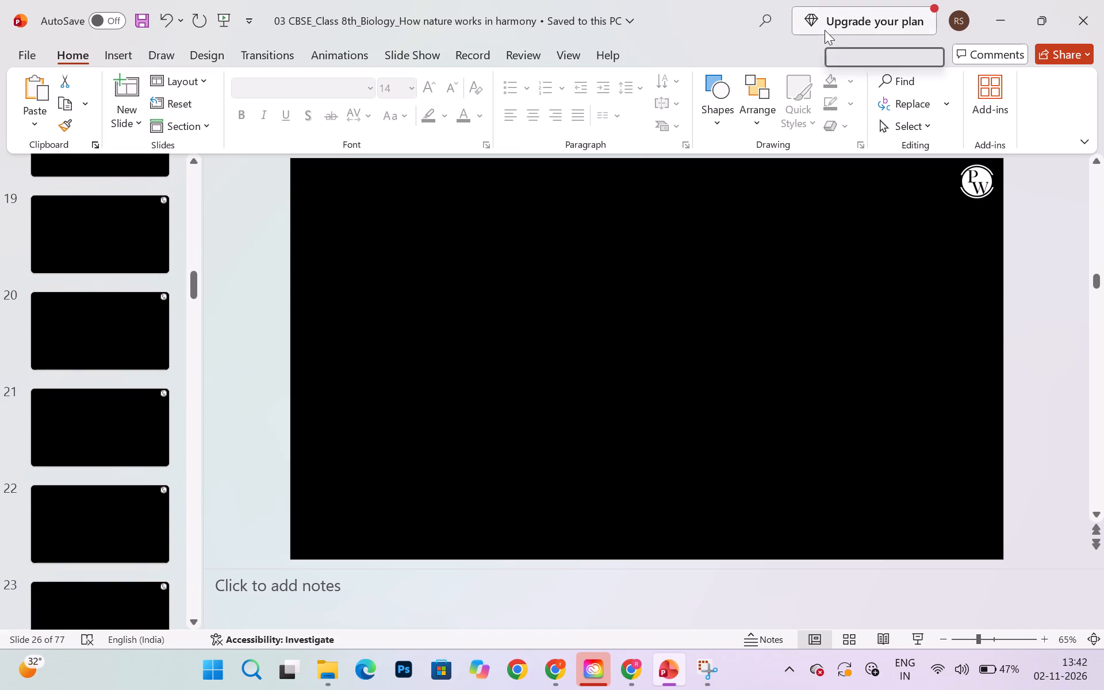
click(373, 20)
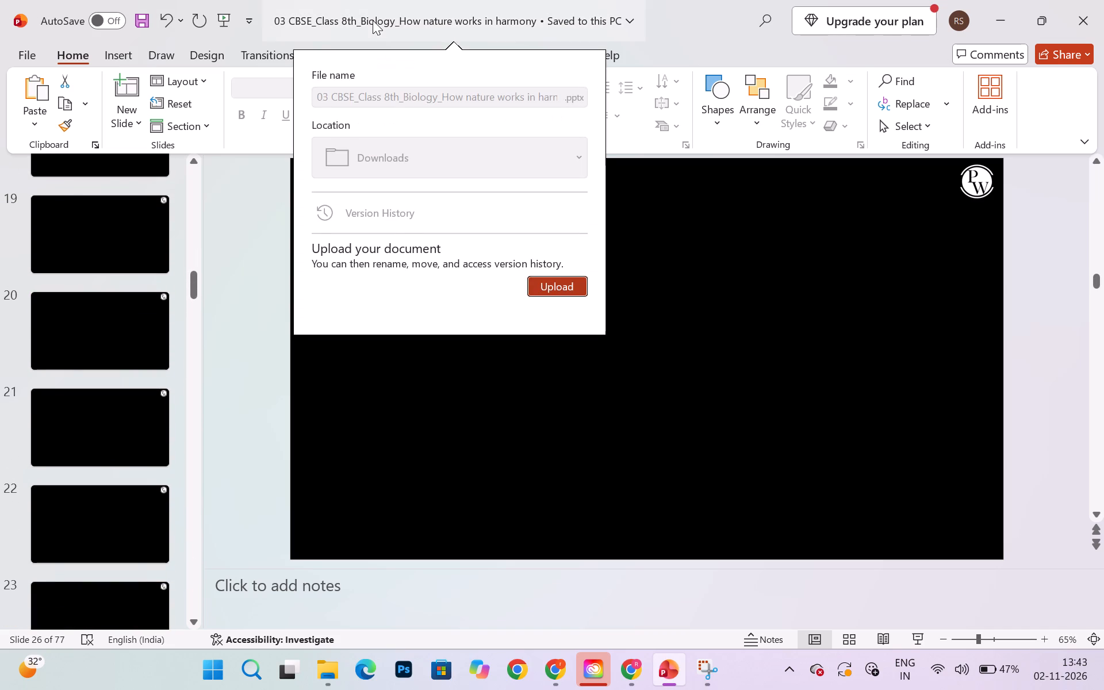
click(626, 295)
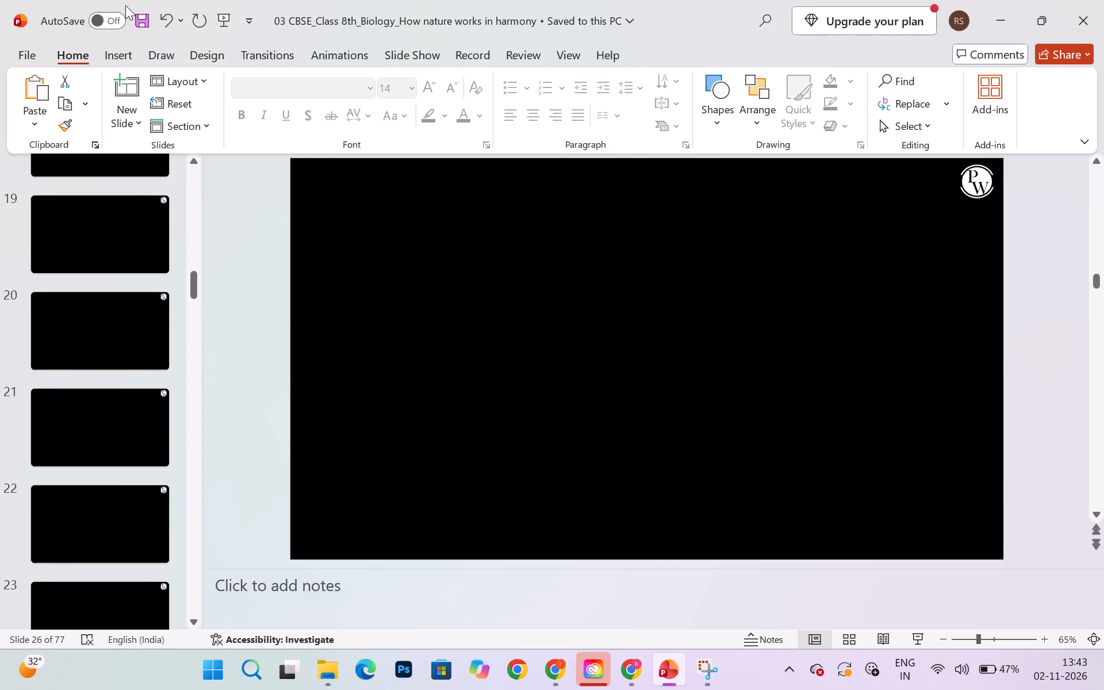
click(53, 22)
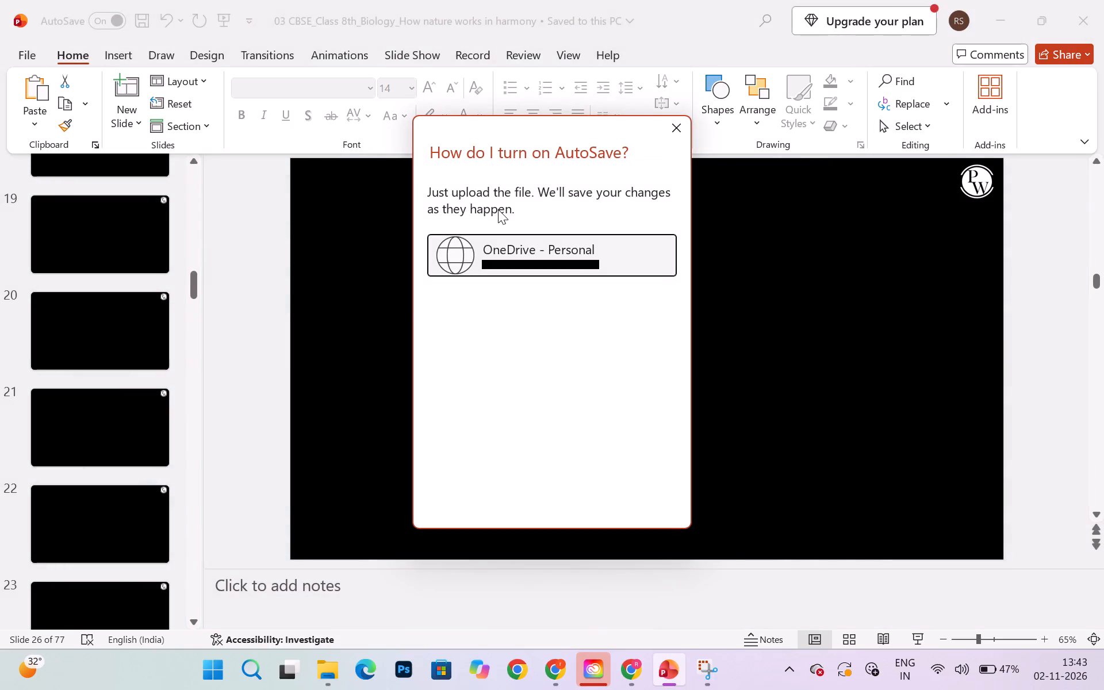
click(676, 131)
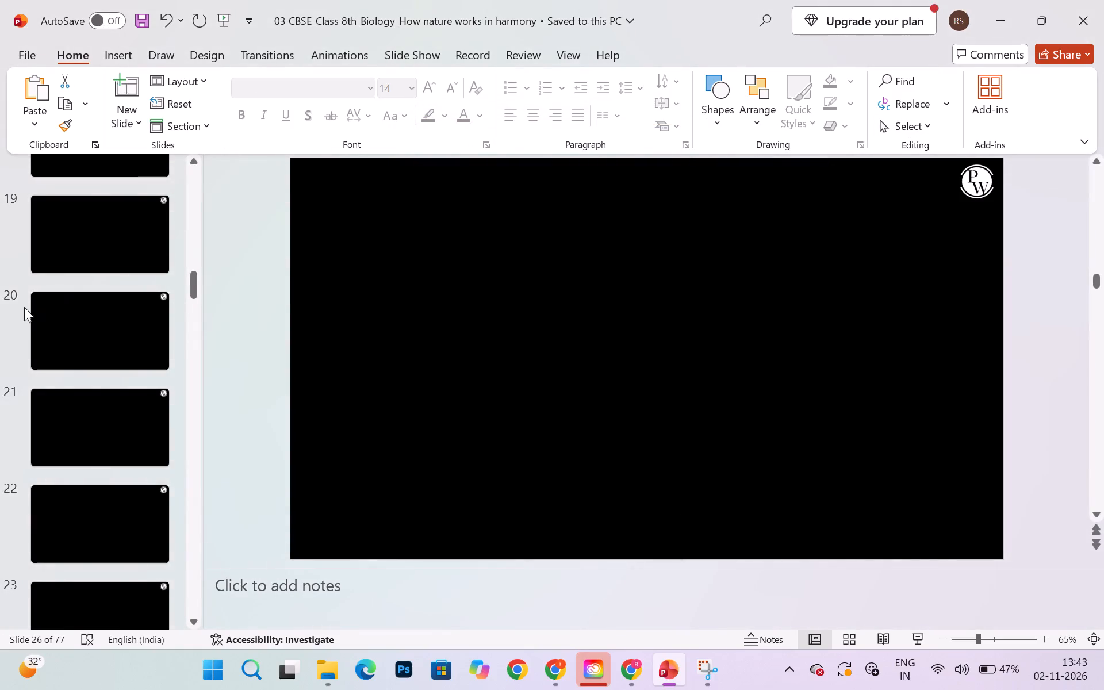
Paste one more copy of the blank slide directly after slide 17.
scroll(72, 243, up, 1)
scroll(123, 188, up, 2)
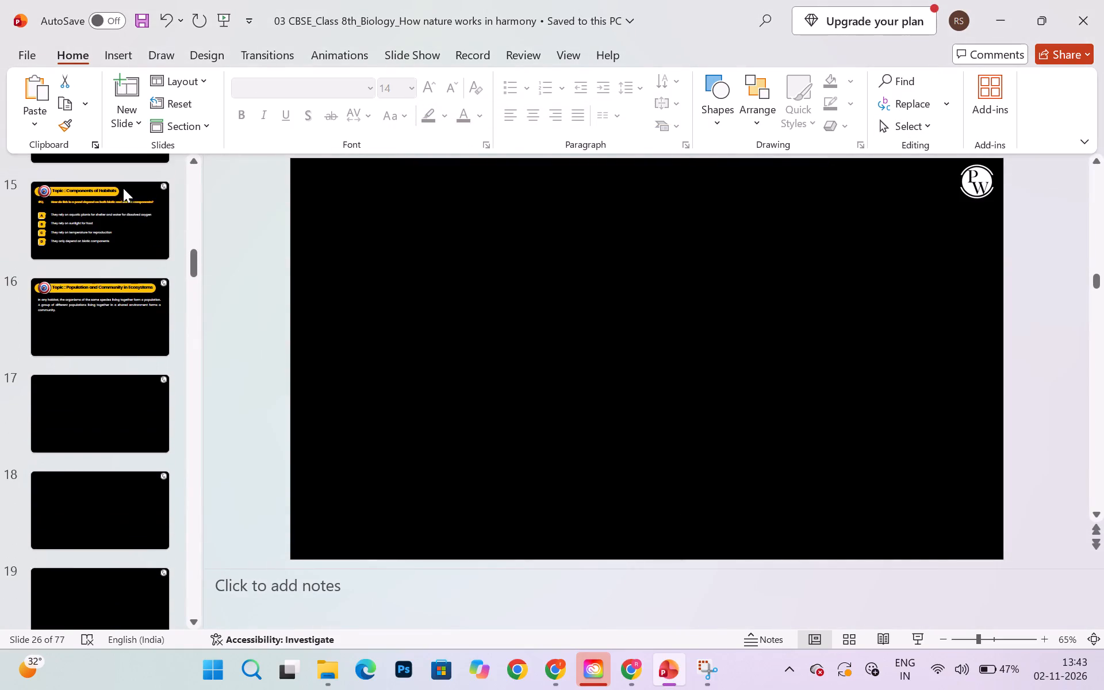
click(116, 416)
click(838, 303)
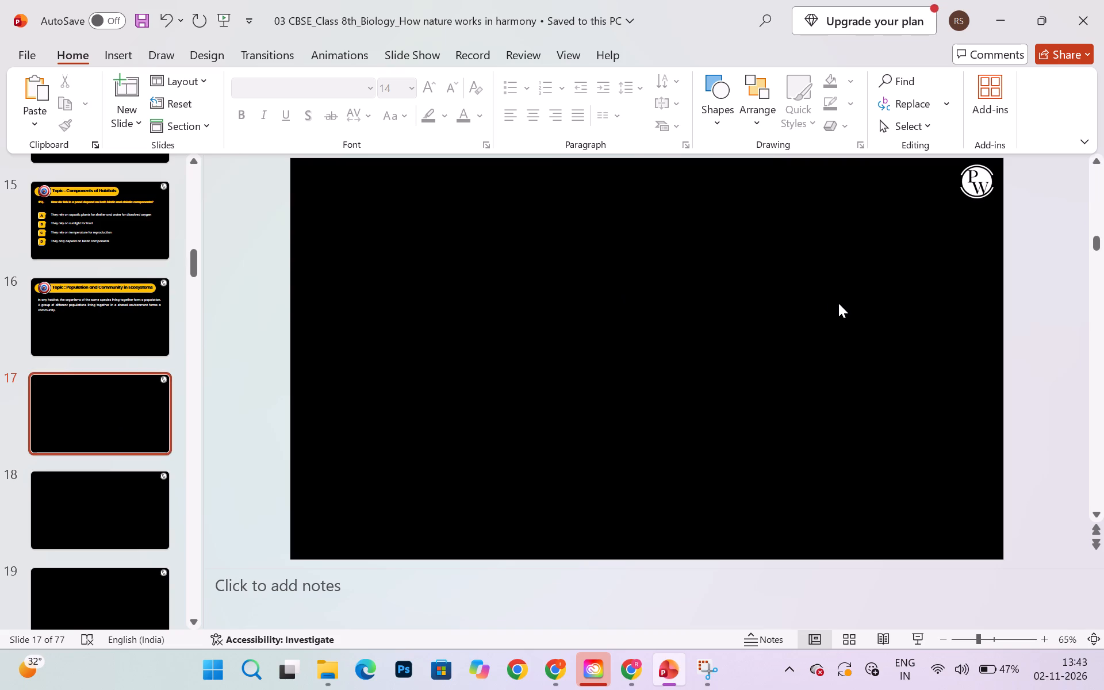
click(20, 49)
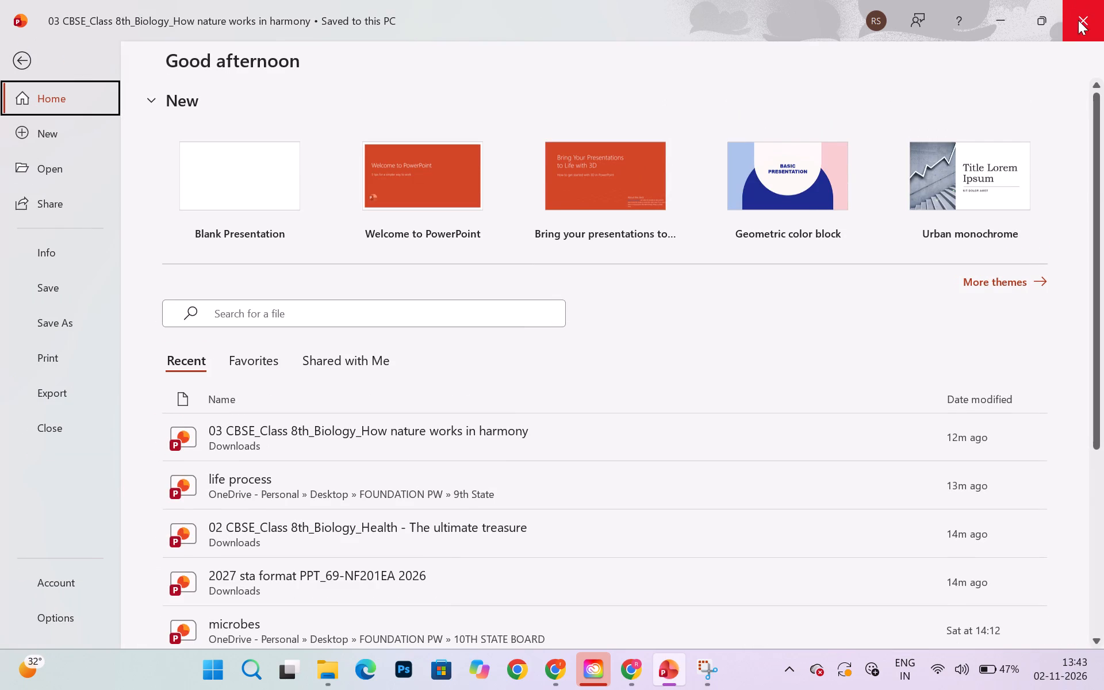
click(26, 56)
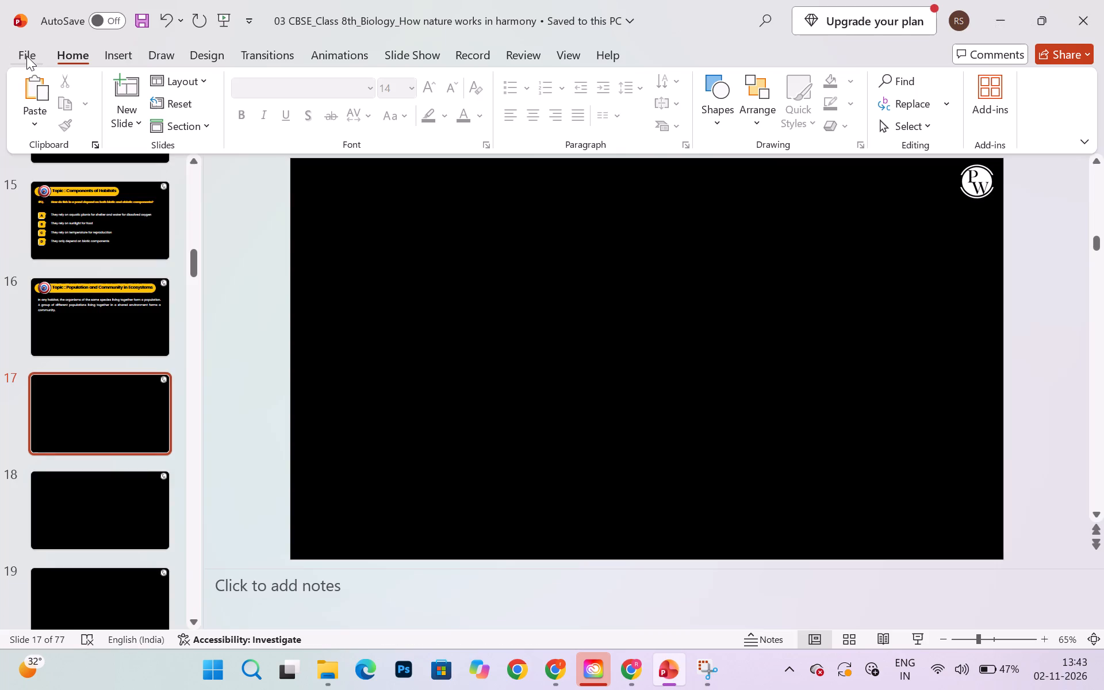
click(319, 293)
key(ctrl+v)
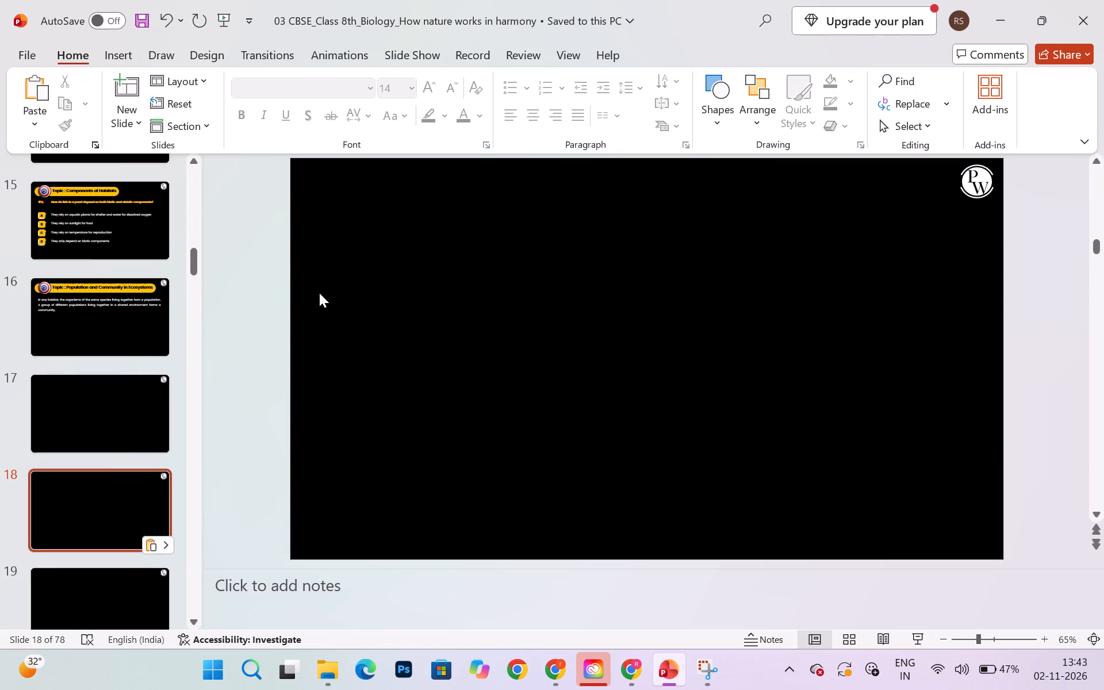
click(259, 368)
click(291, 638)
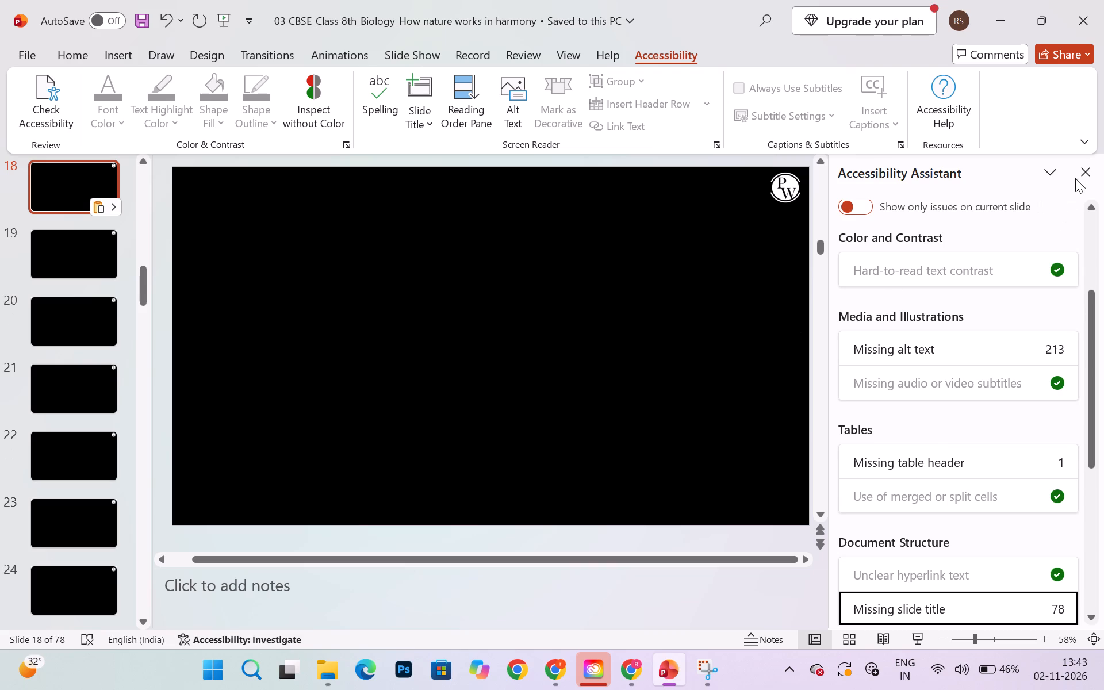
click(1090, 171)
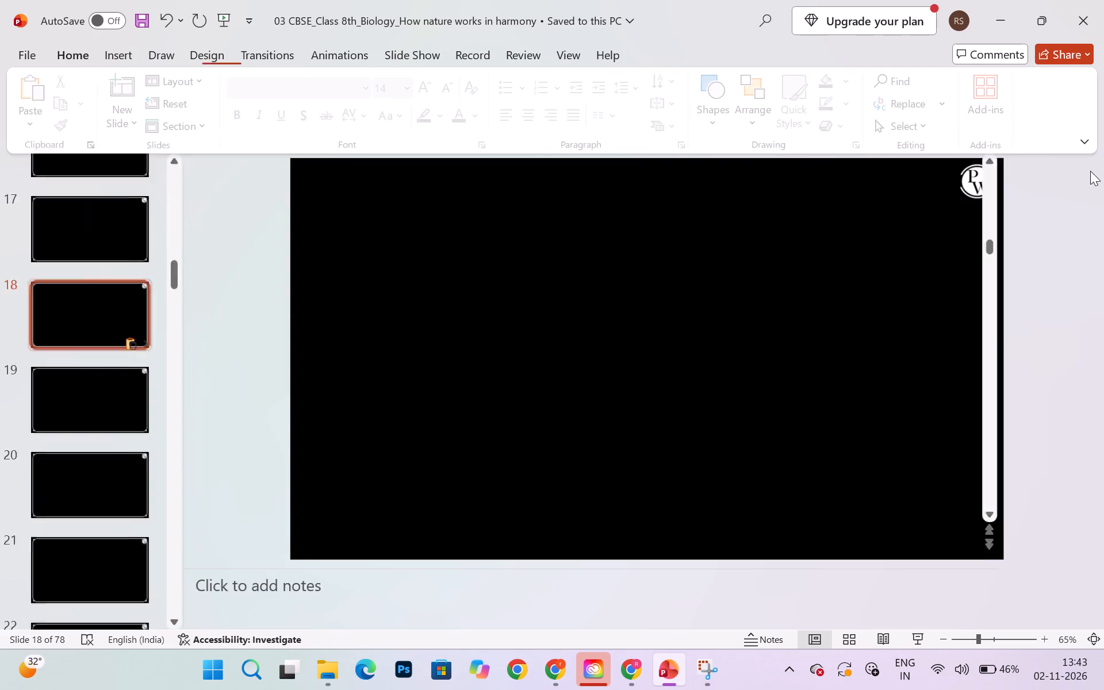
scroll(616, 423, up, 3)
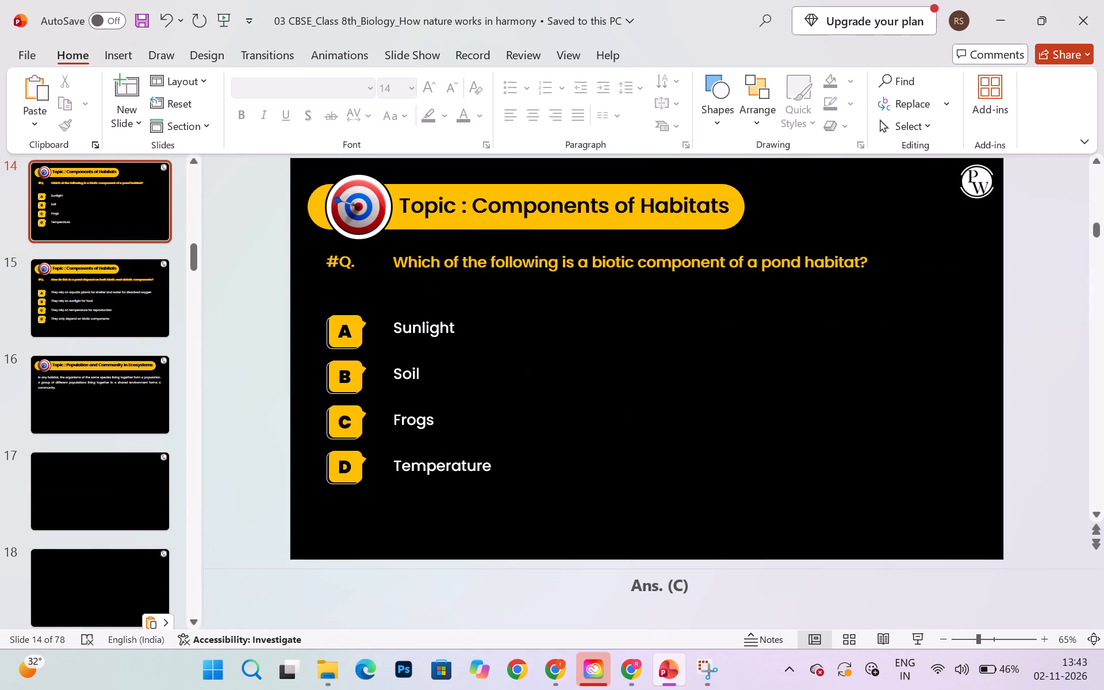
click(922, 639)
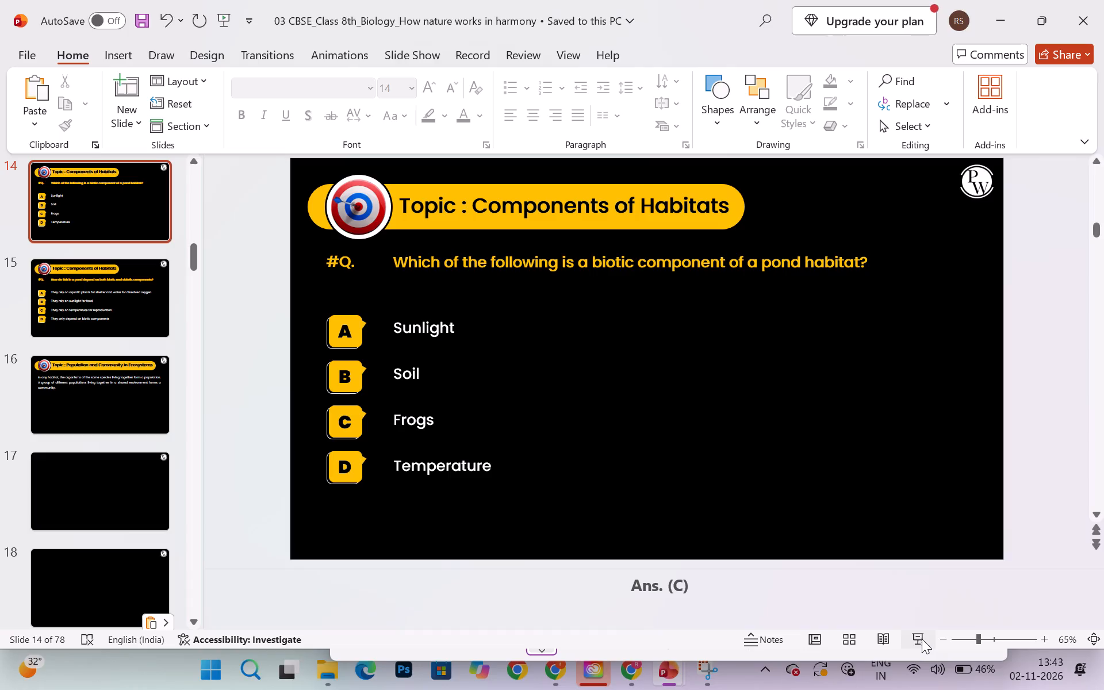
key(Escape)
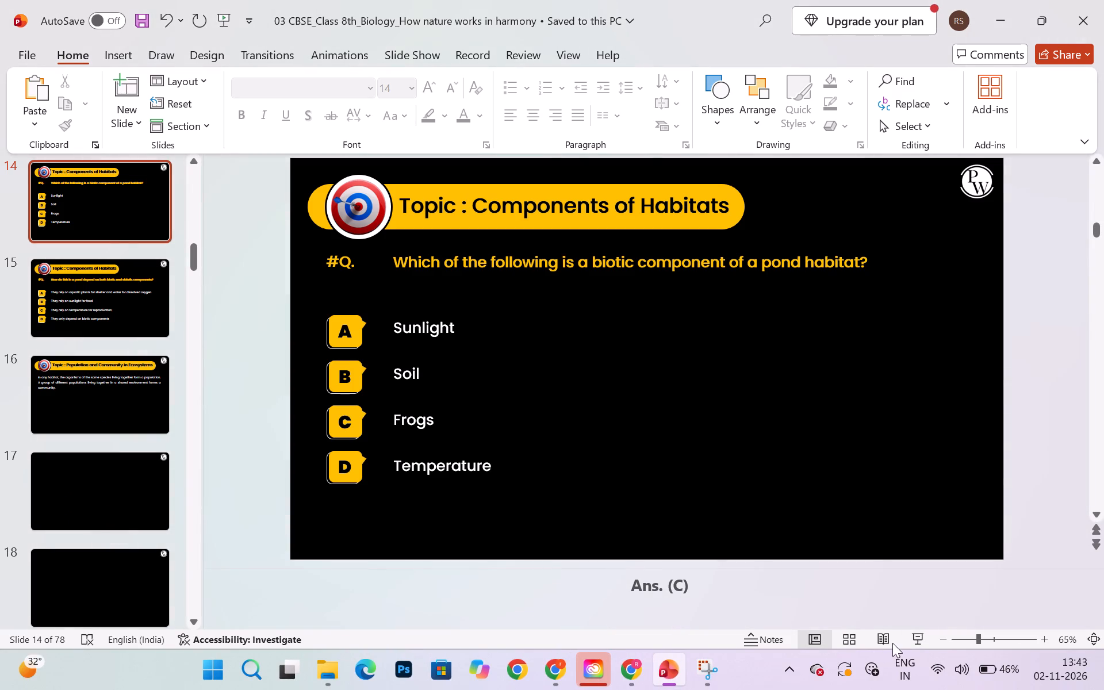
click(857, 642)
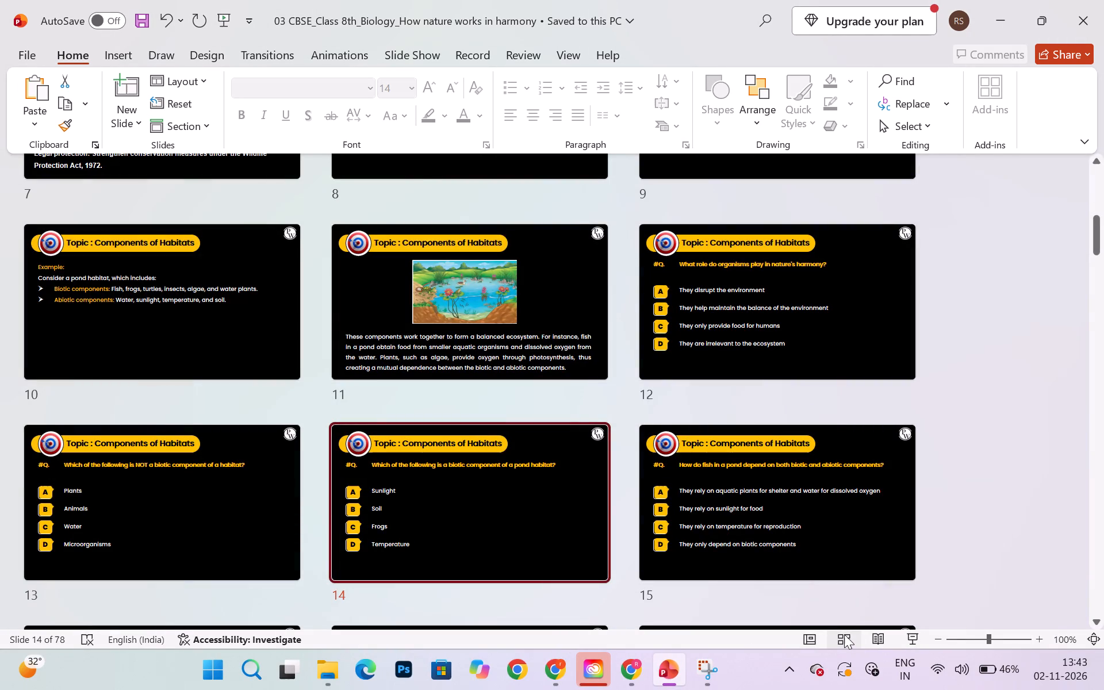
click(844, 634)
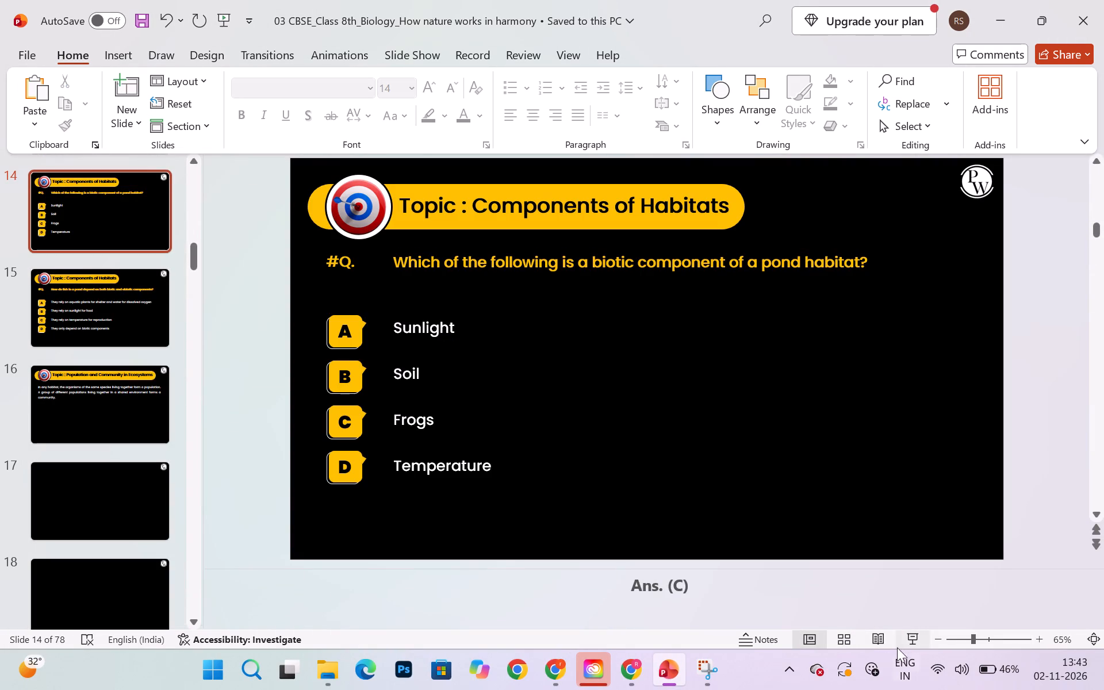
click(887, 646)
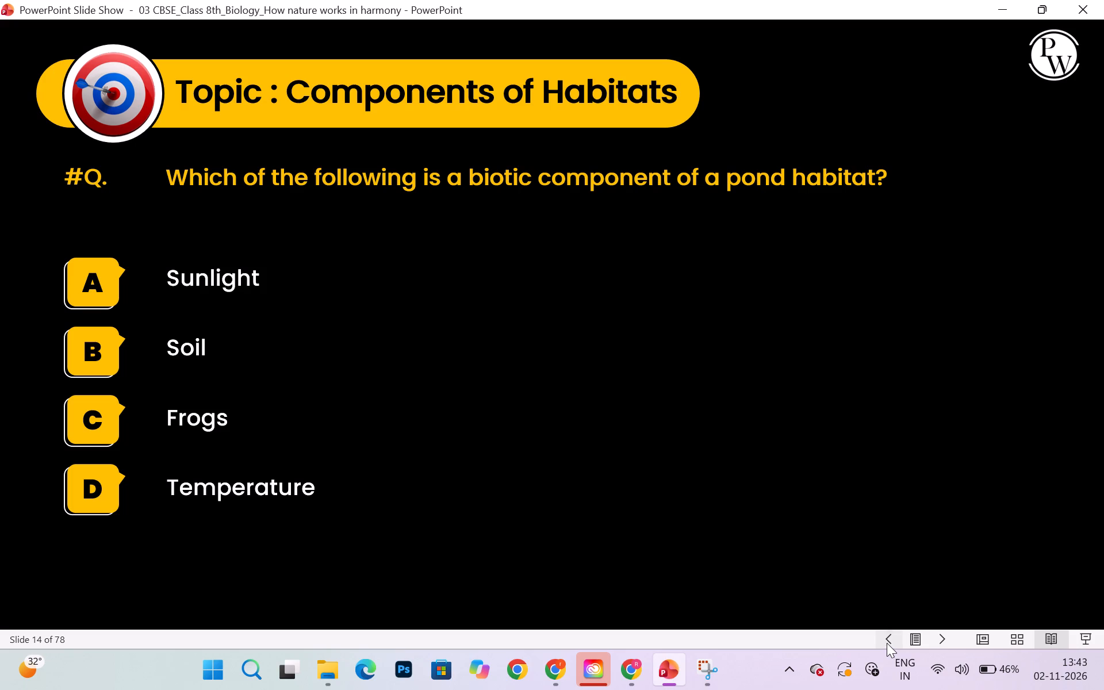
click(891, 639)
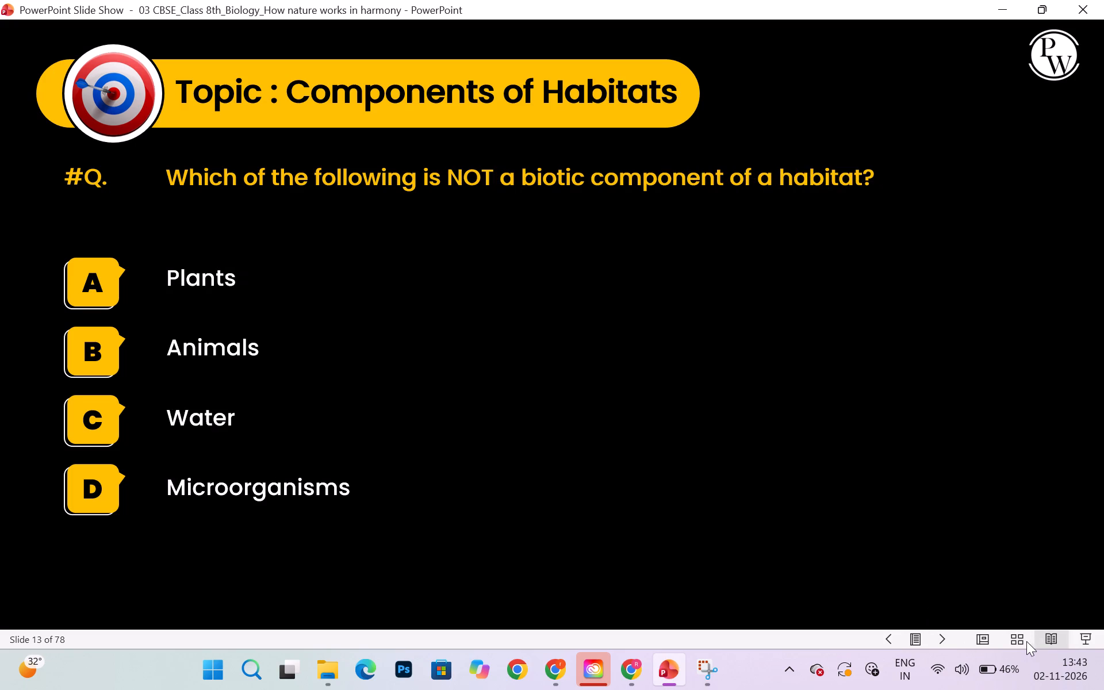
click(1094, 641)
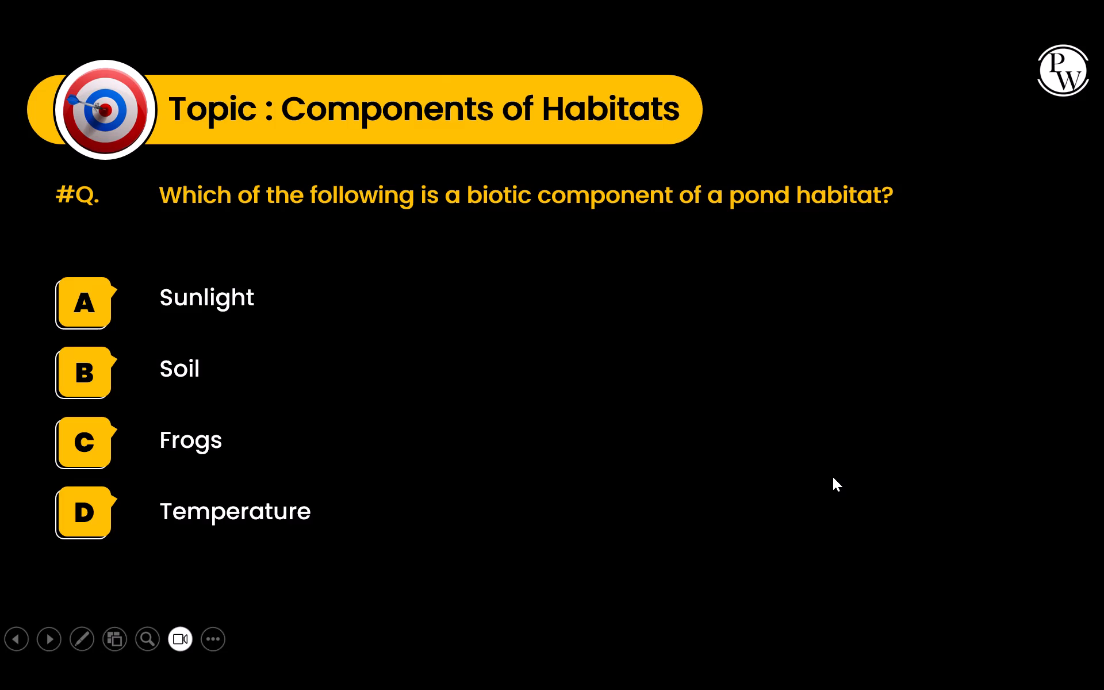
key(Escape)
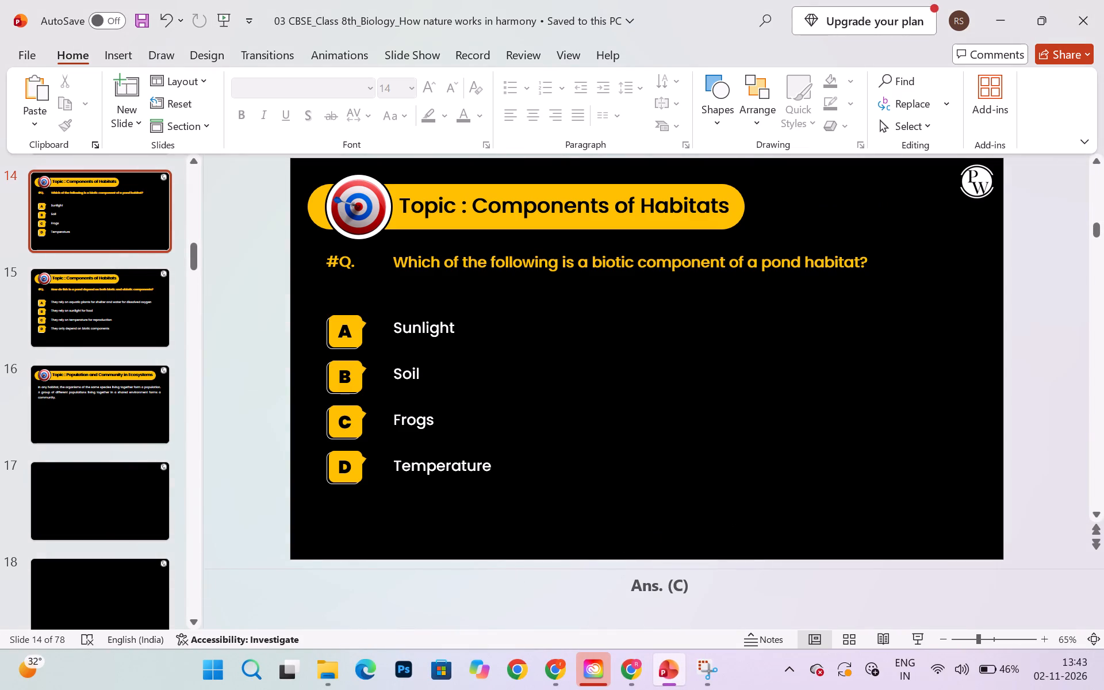
click(87, 412)
click(124, 511)
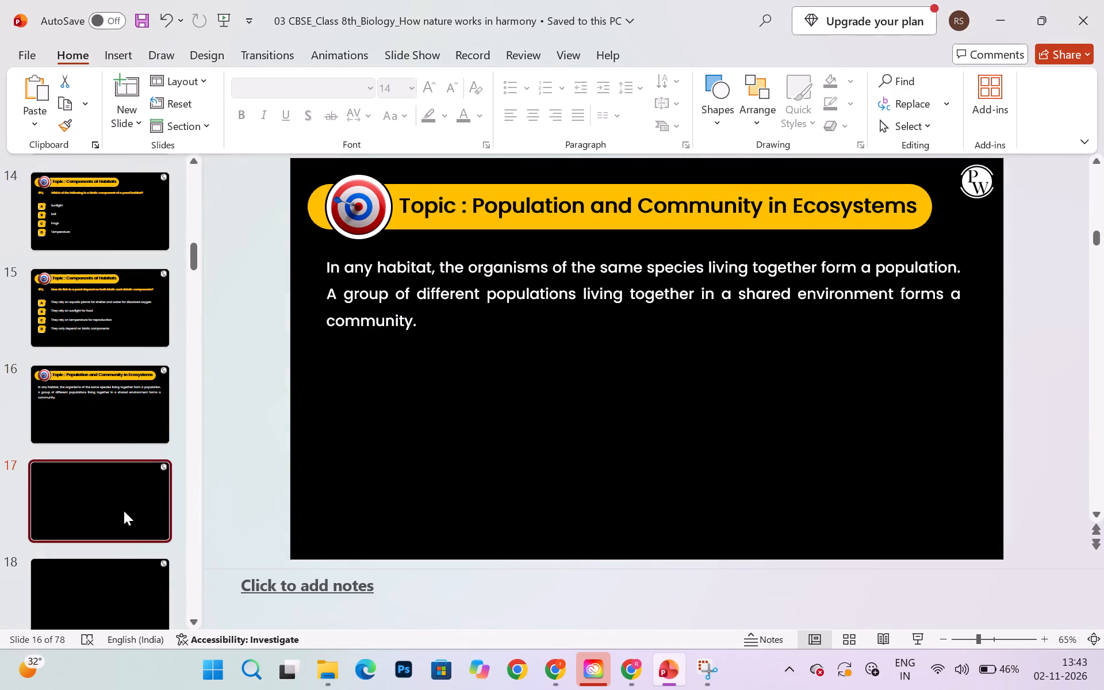
click(666, 683)
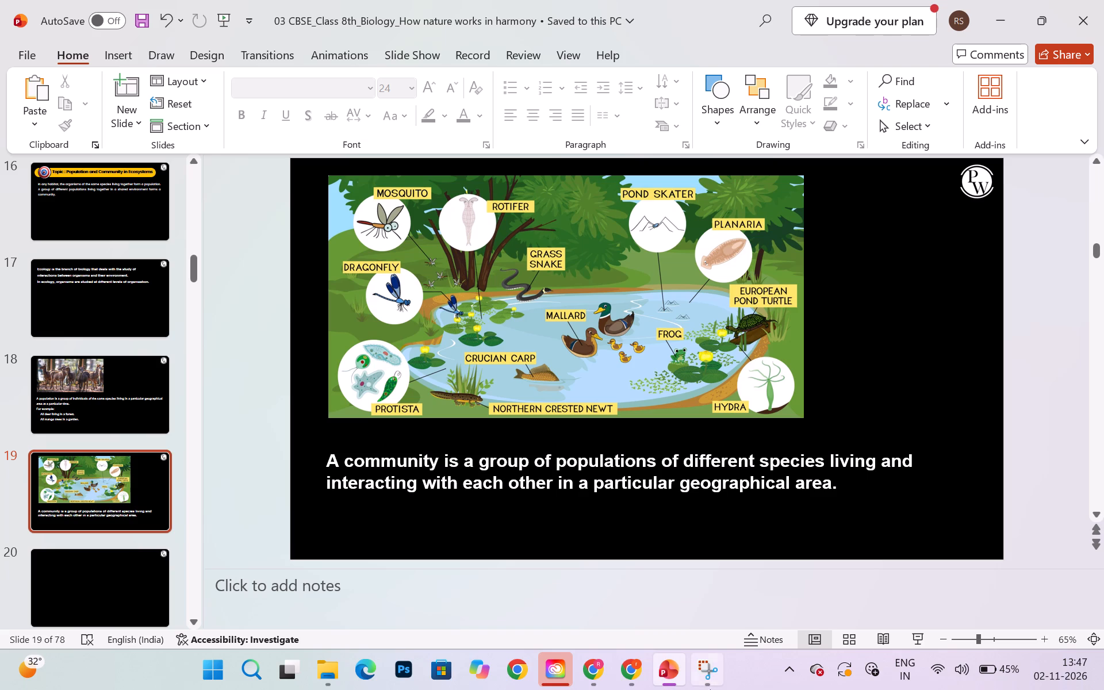
click(558, 479)
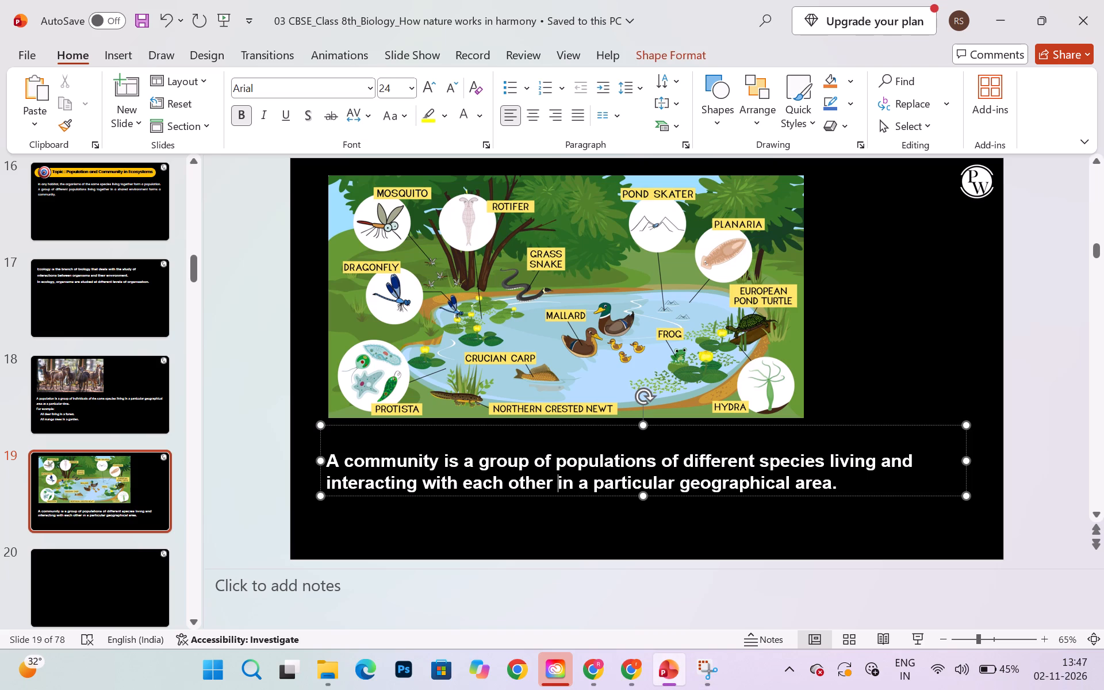
key(ctrl+a)
drag(622, 90, 635, 135)
click(635, 135)
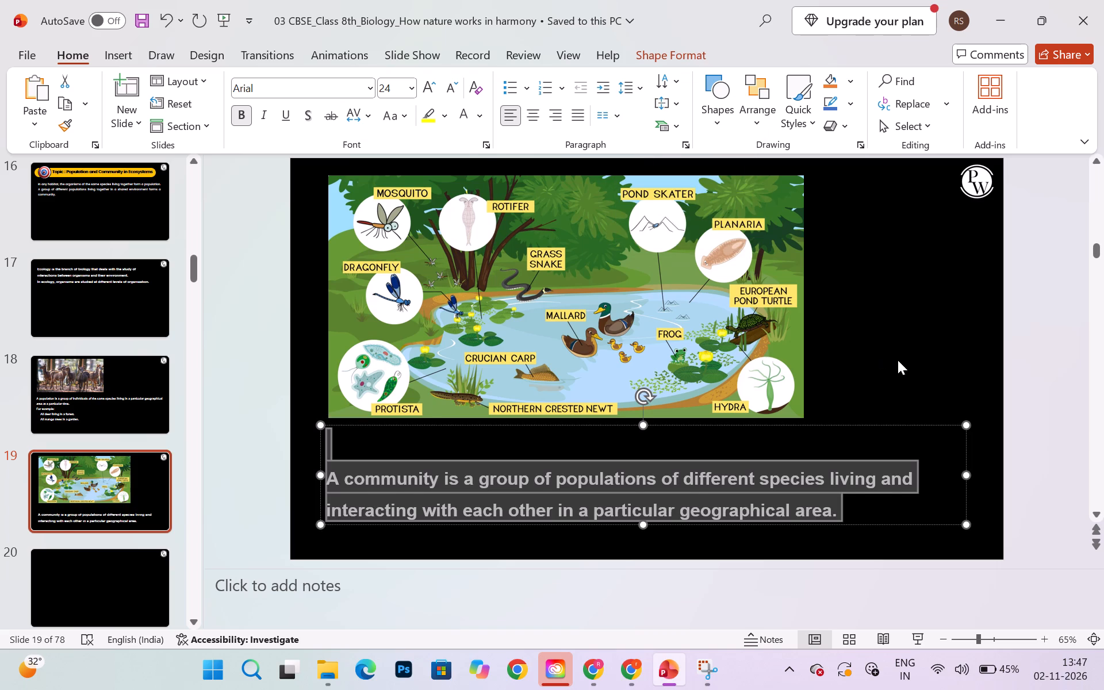
click(898, 360)
Nudge the community text box slightly and remove the blank line before the definition so it sits just below the pond picture.
click(642, 494)
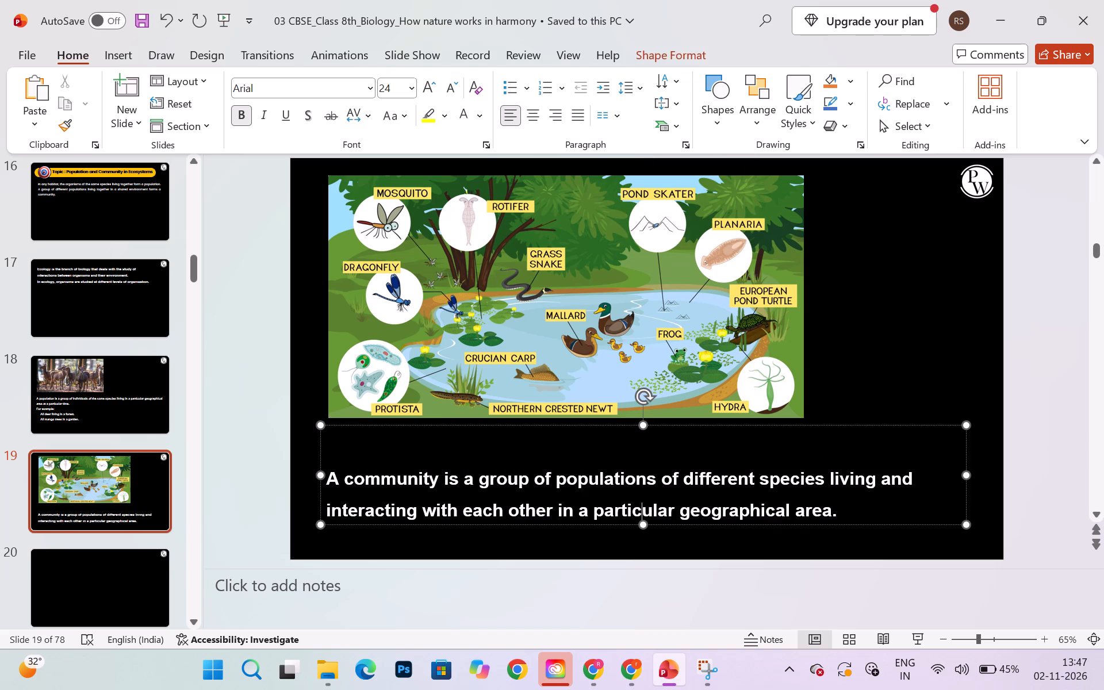
click(670, 423)
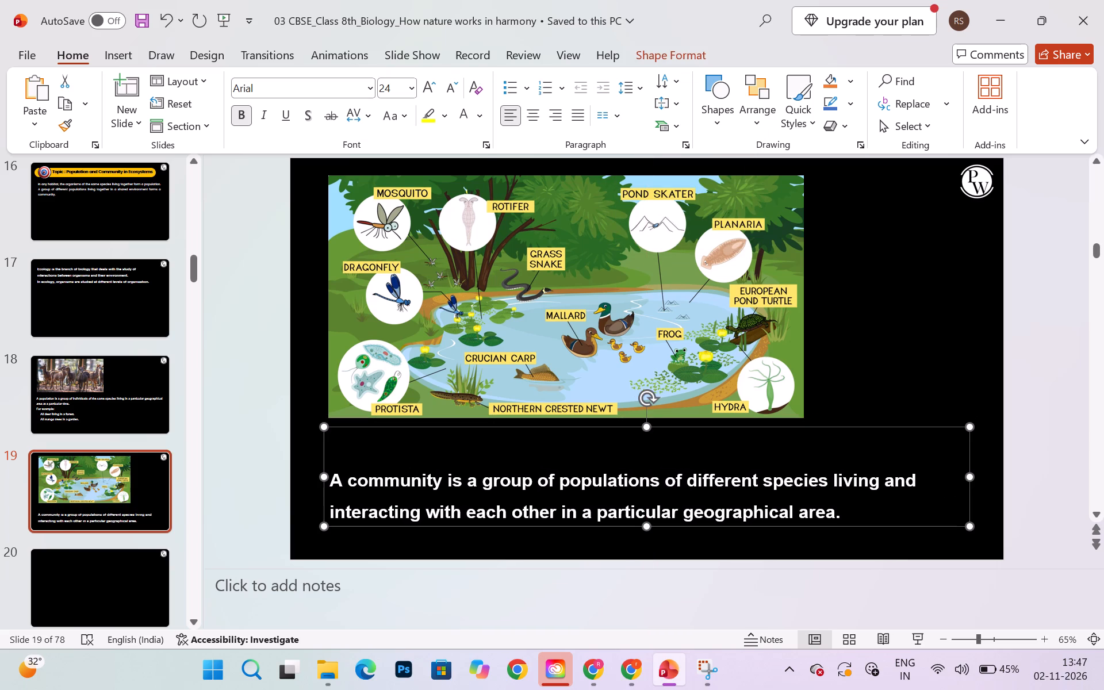
click(329, 484)
key(BackSpace)
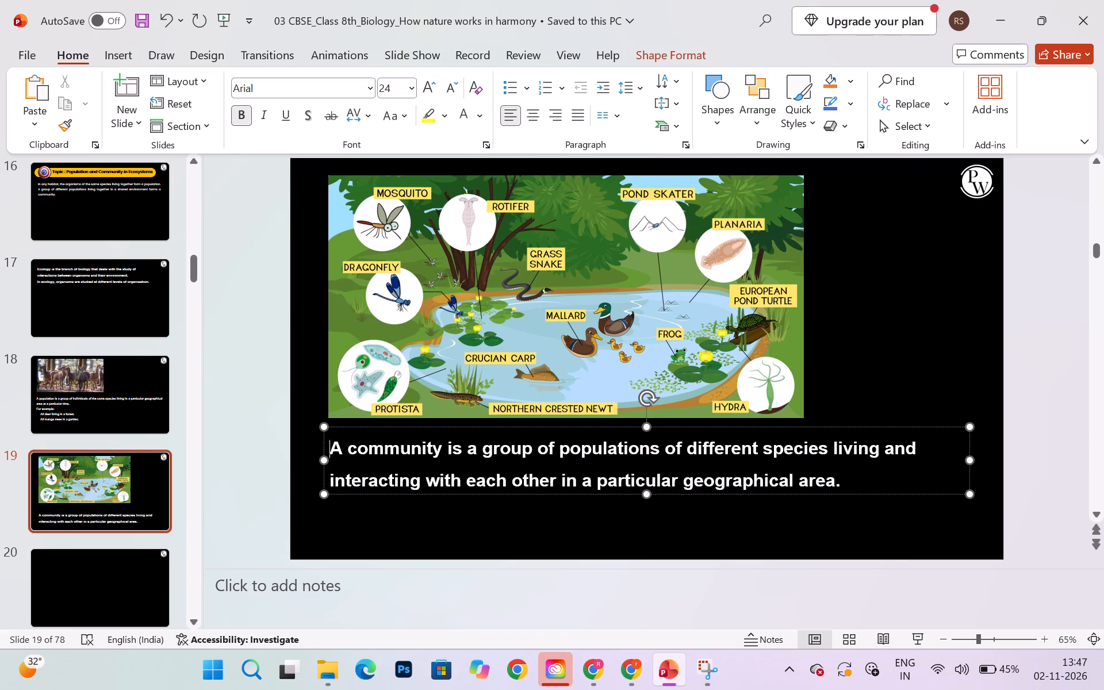
Move the pond picture sideways and slightly down so it is roughly centred directly above the community definition.
click(523, 320)
drag(523, 320, 524, 320)
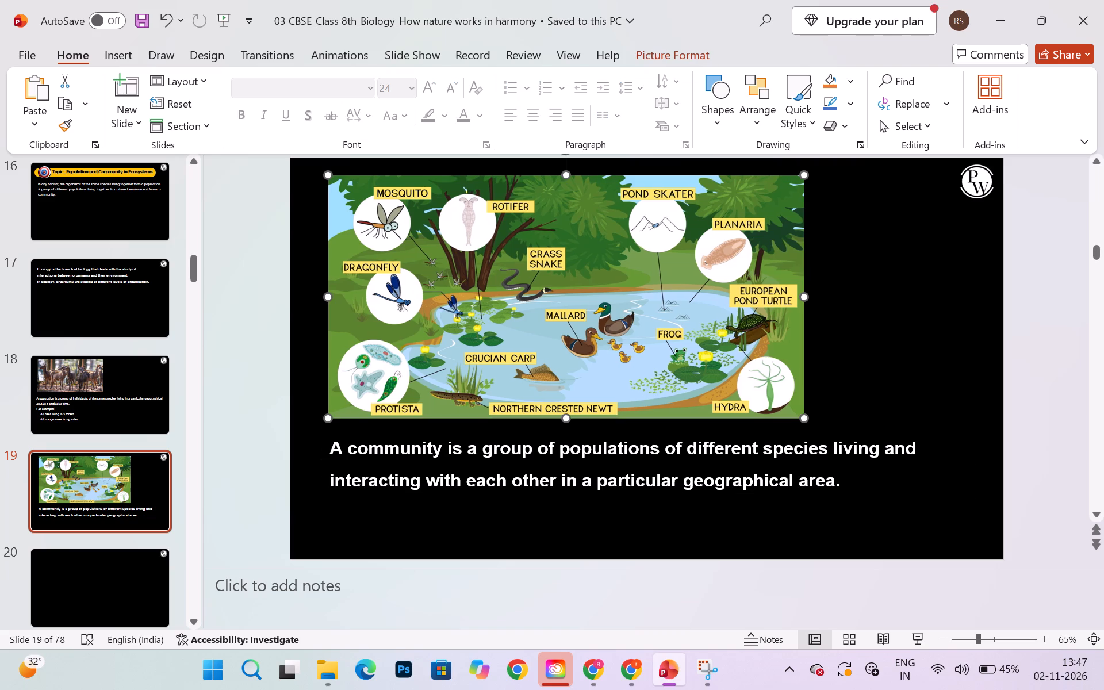
drag(524, 320, 578, 326)
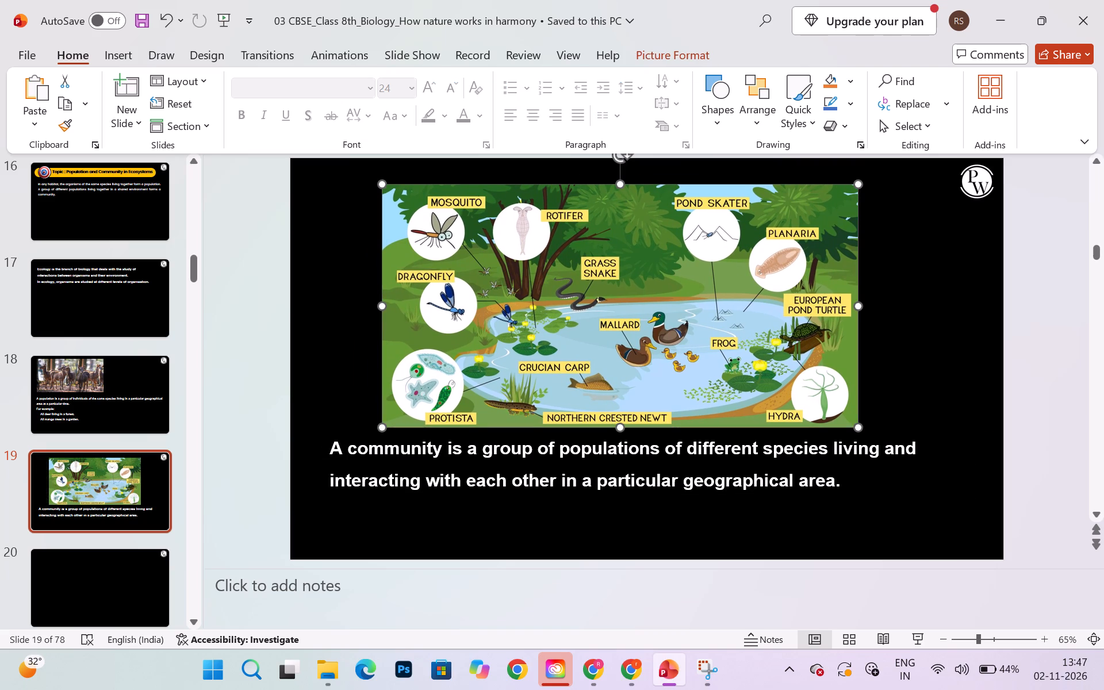
click(887, 323)
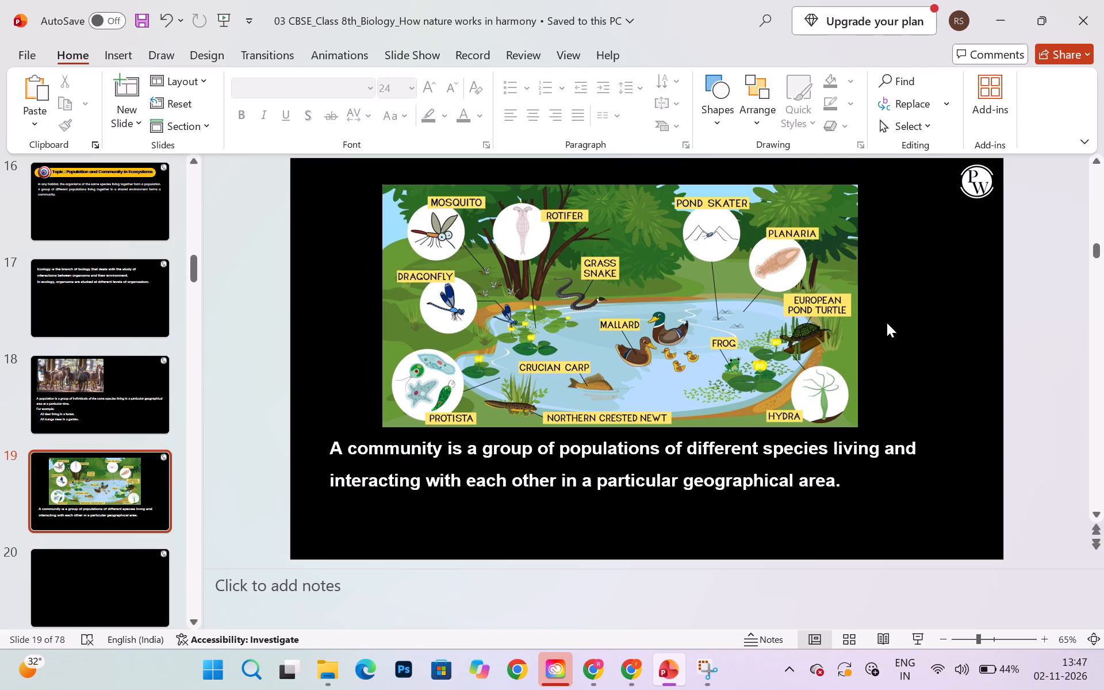
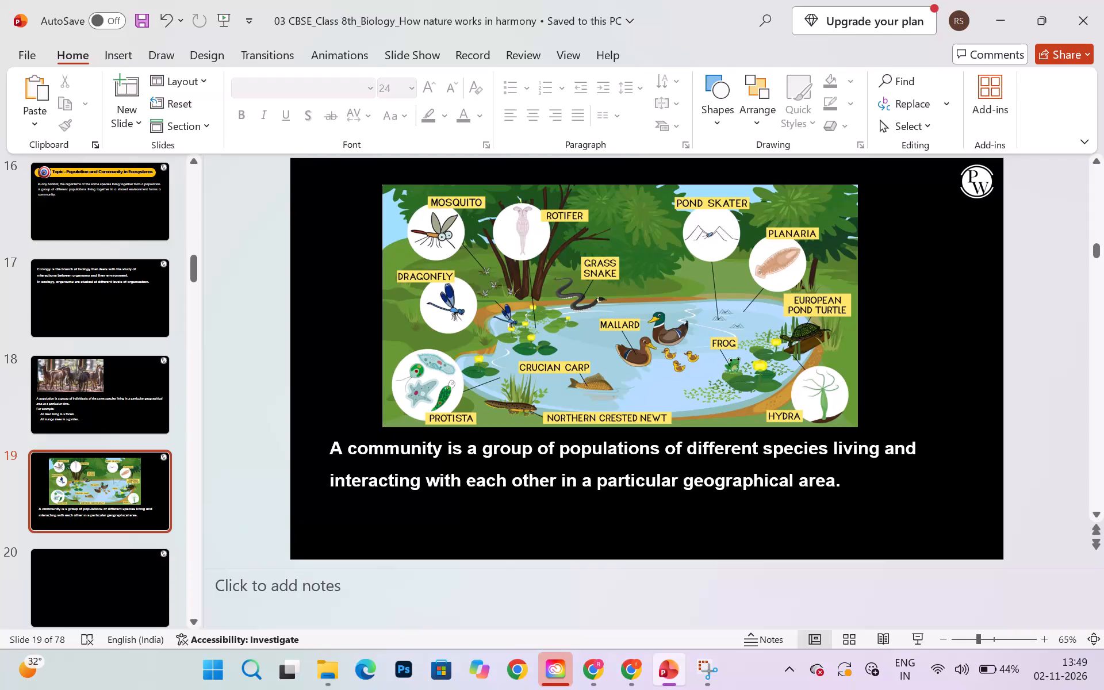
Move the community definition lower on slide 19 and shift the pond picture slightly down above it.
drag(520, 482, 340, 417)
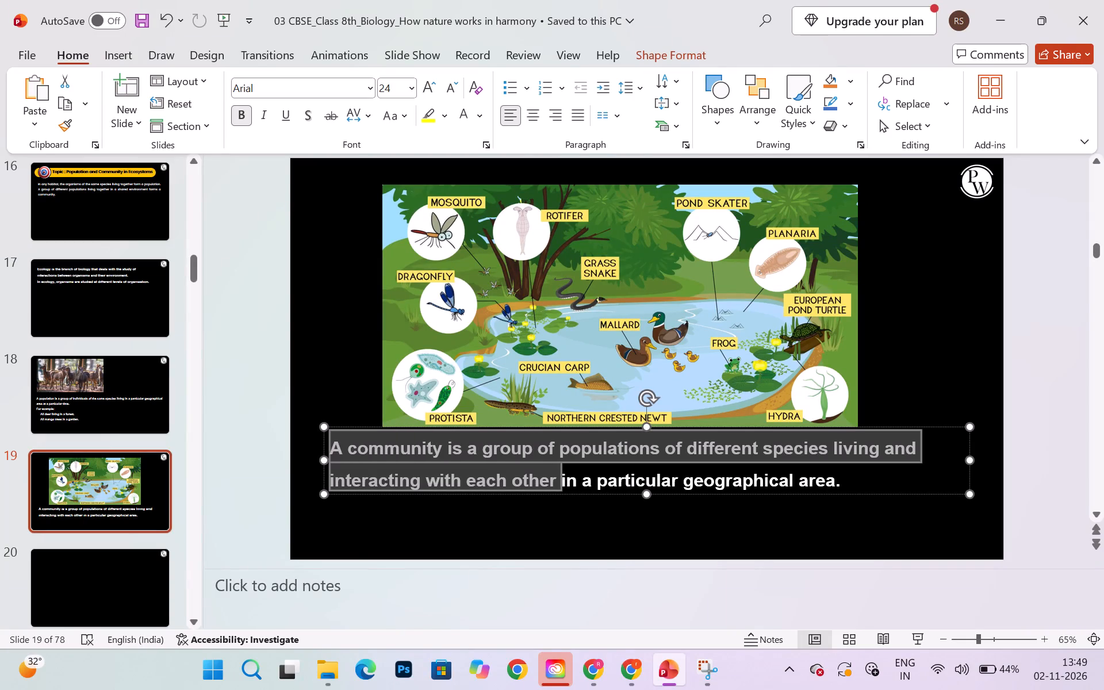
drag(340, 417, 340, 428)
drag(346, 427, 342, 448)
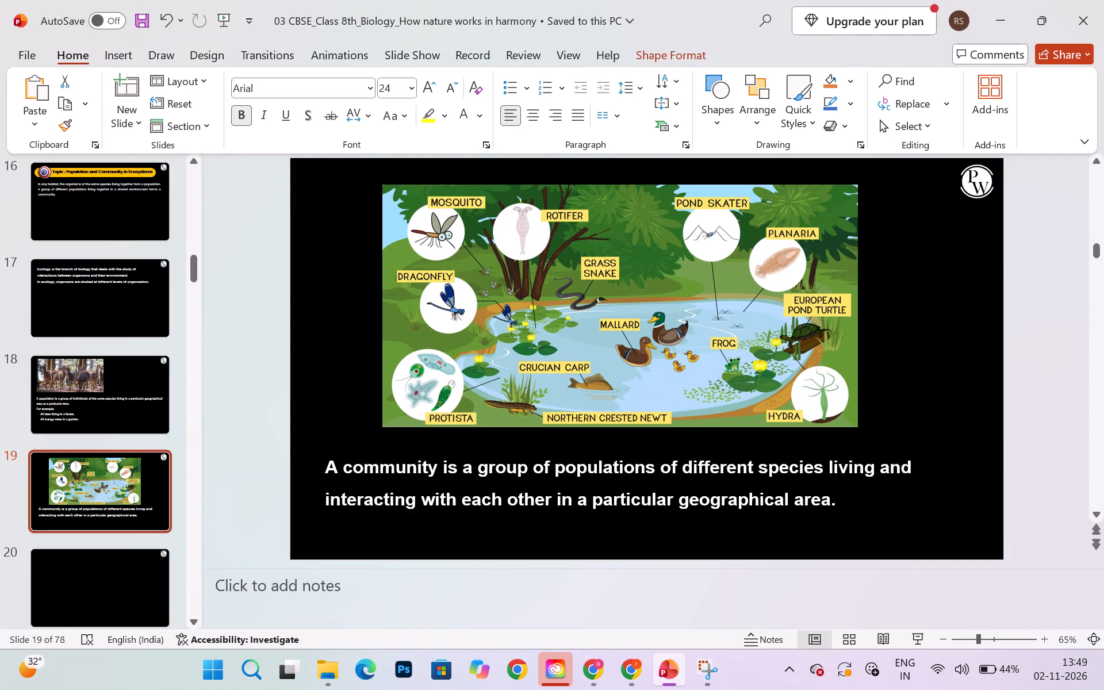
drag(342, 448, 343, 455)
click(560, 302)
drag(560, 302, 561, 302)
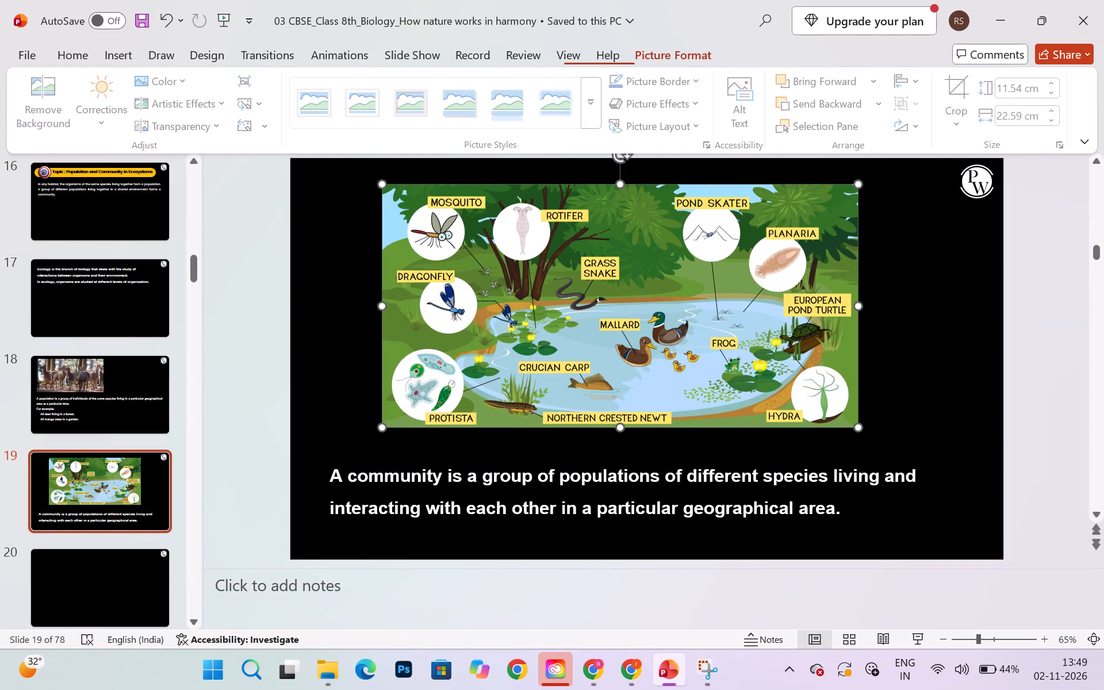
drag(561, 302, 562, 319)
click(235, 394)
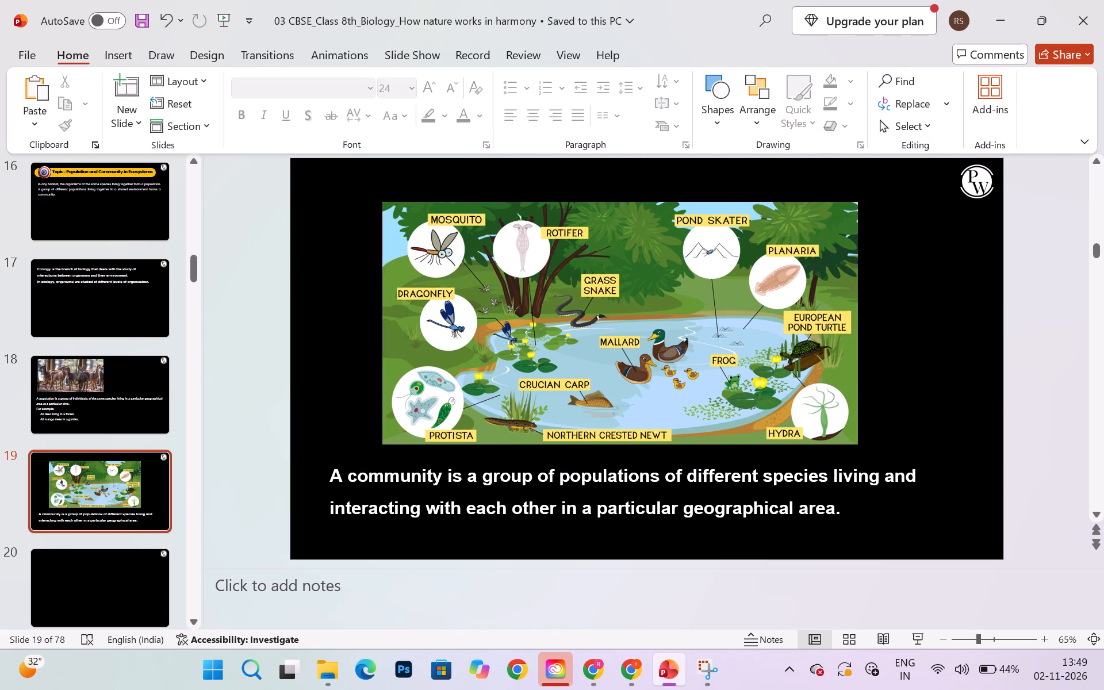
click(629, 667)
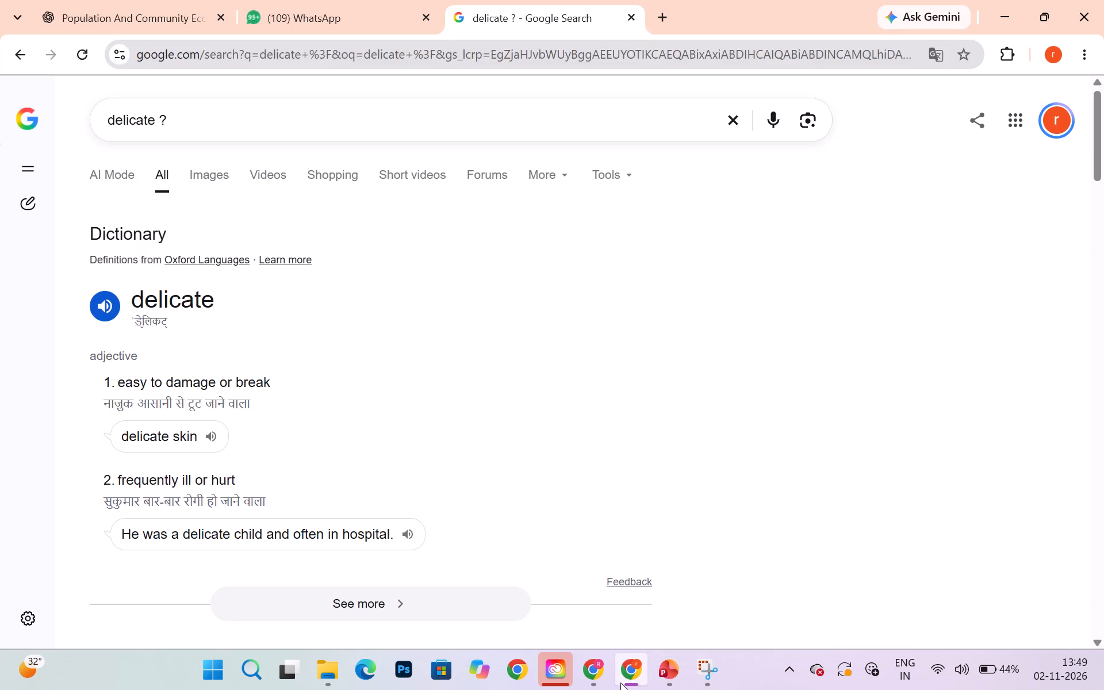
click(596, 684)
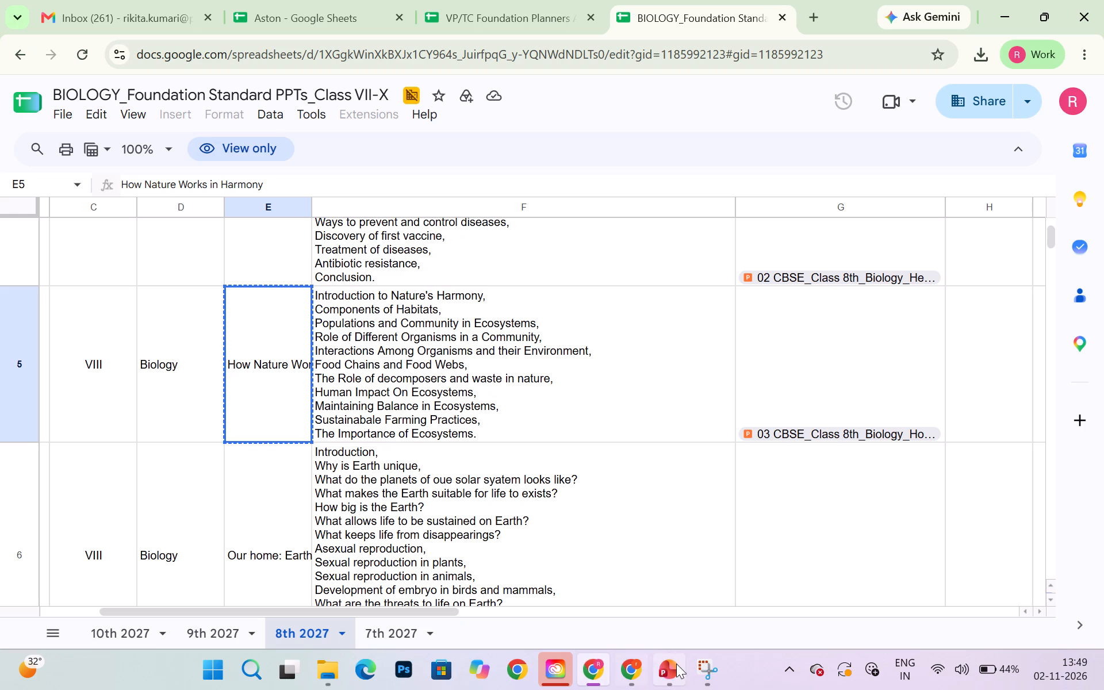
click(677, 664)
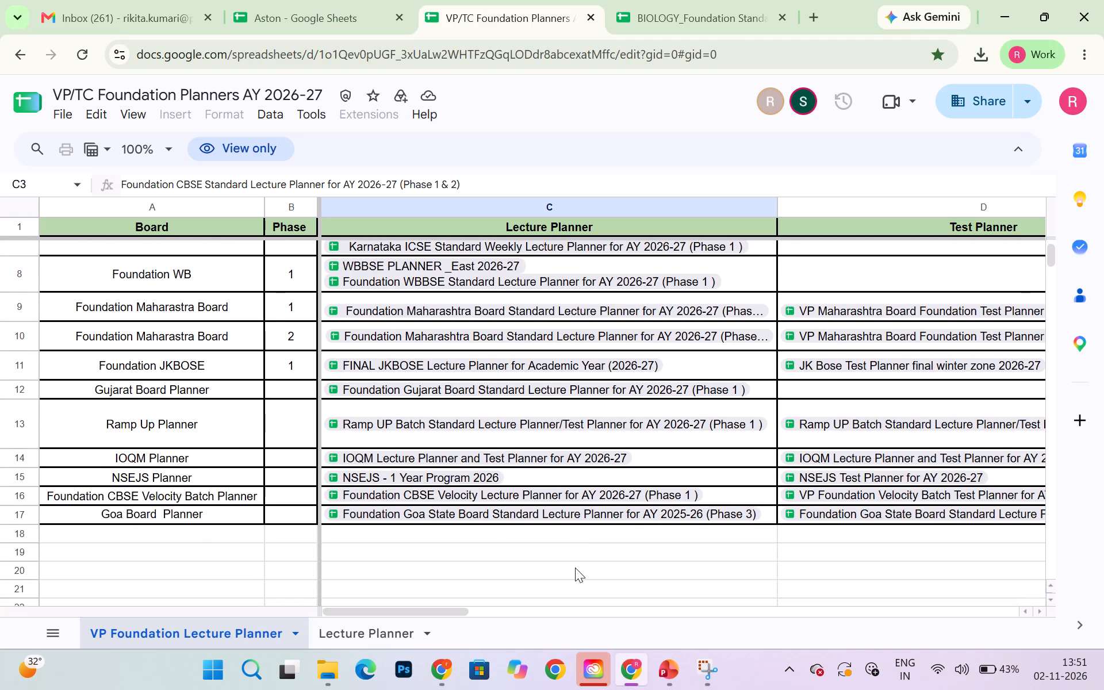
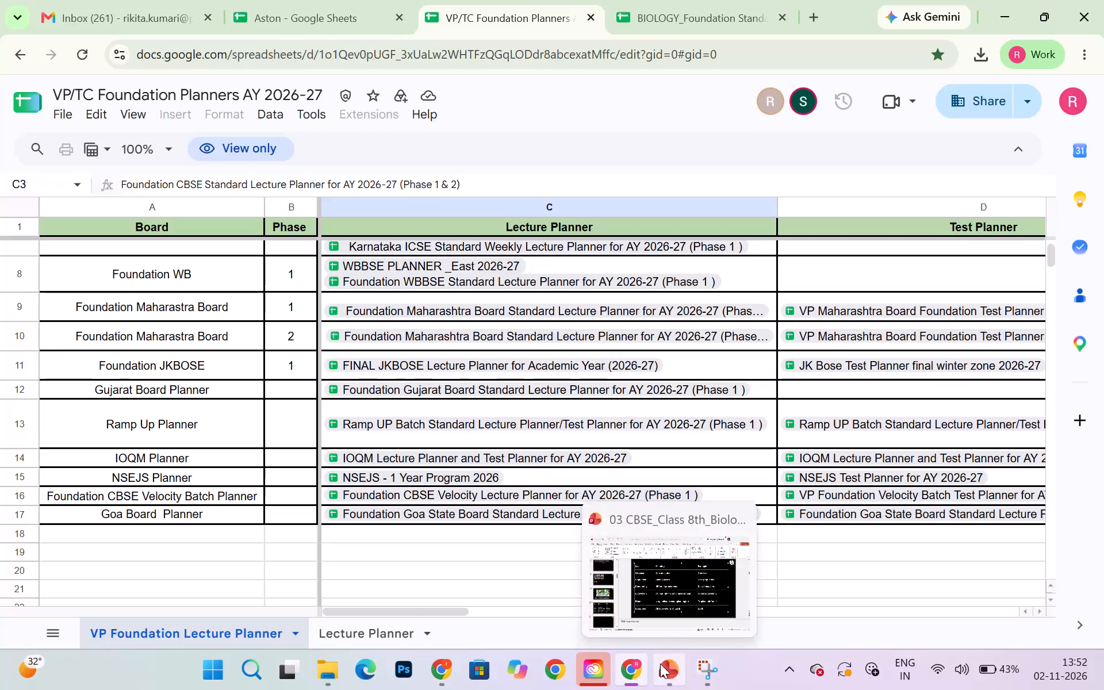
Switch to PowerPoint and review the existing slides 29 to 33 on population, community, pollination and organism roles.
click(660, 664)
click(117, 570)
scroll(117, 570, down, 1)
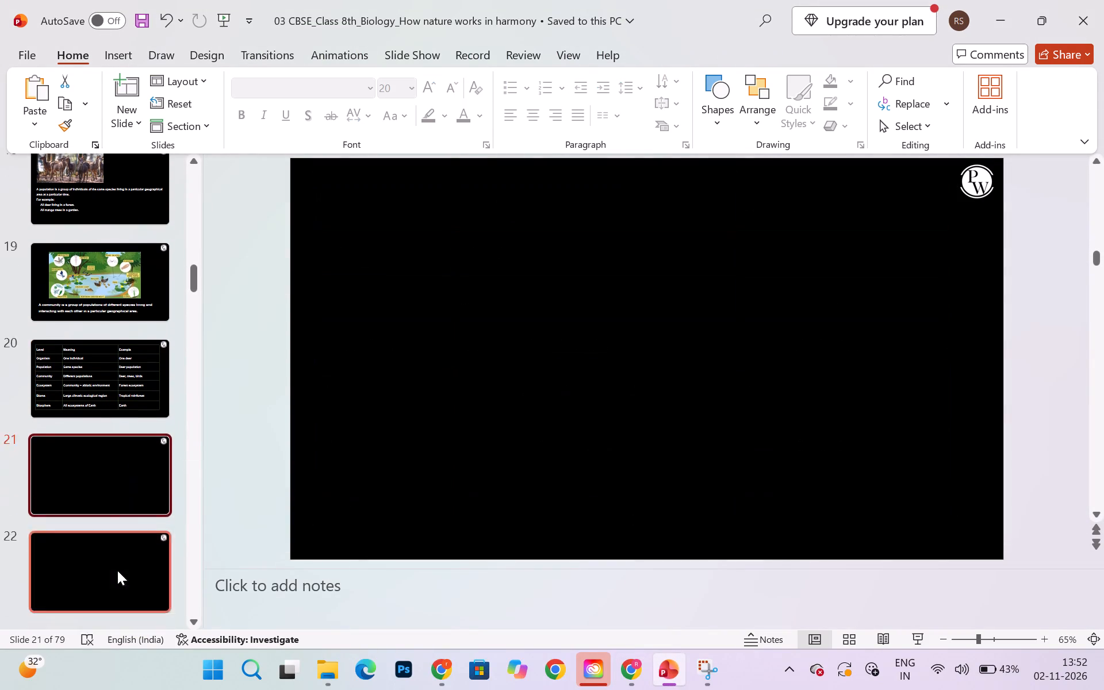
scroll(117, 570, down, 1)
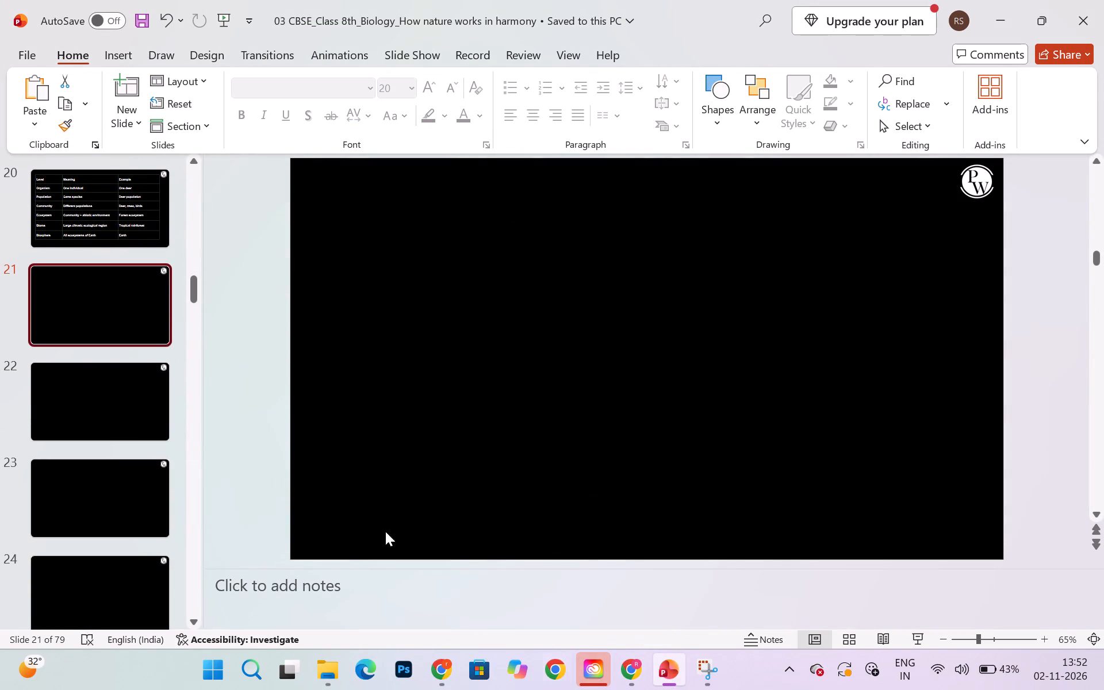
scroll(144, 410, down, 3)
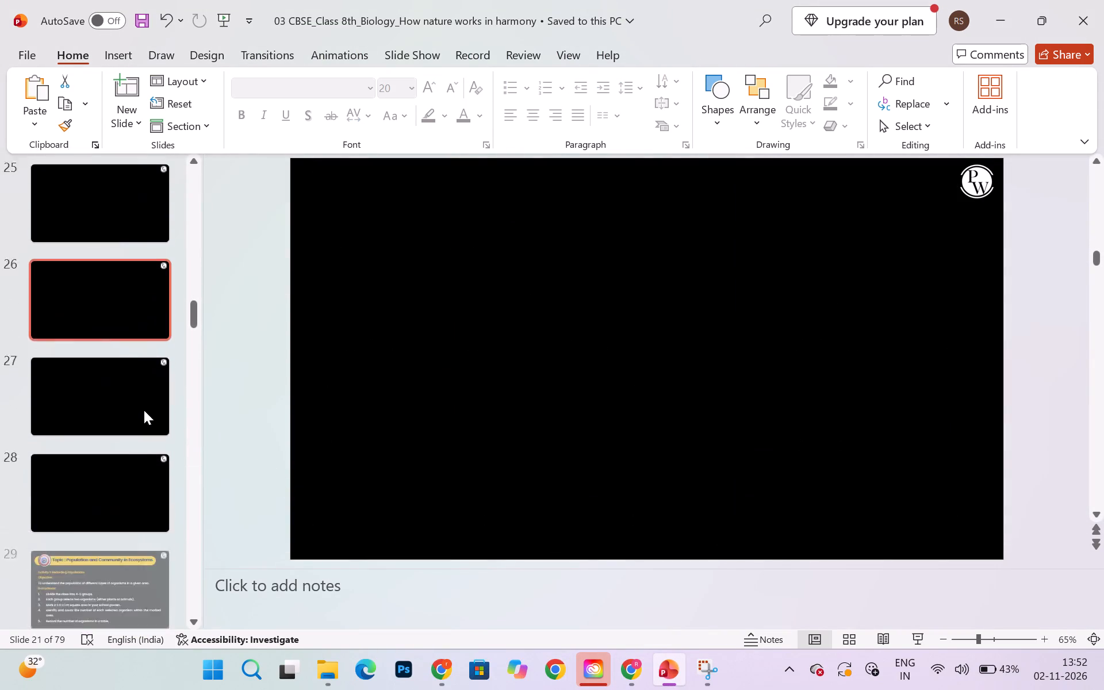
scroll(144, 410, down, 2)
click(122, 335)
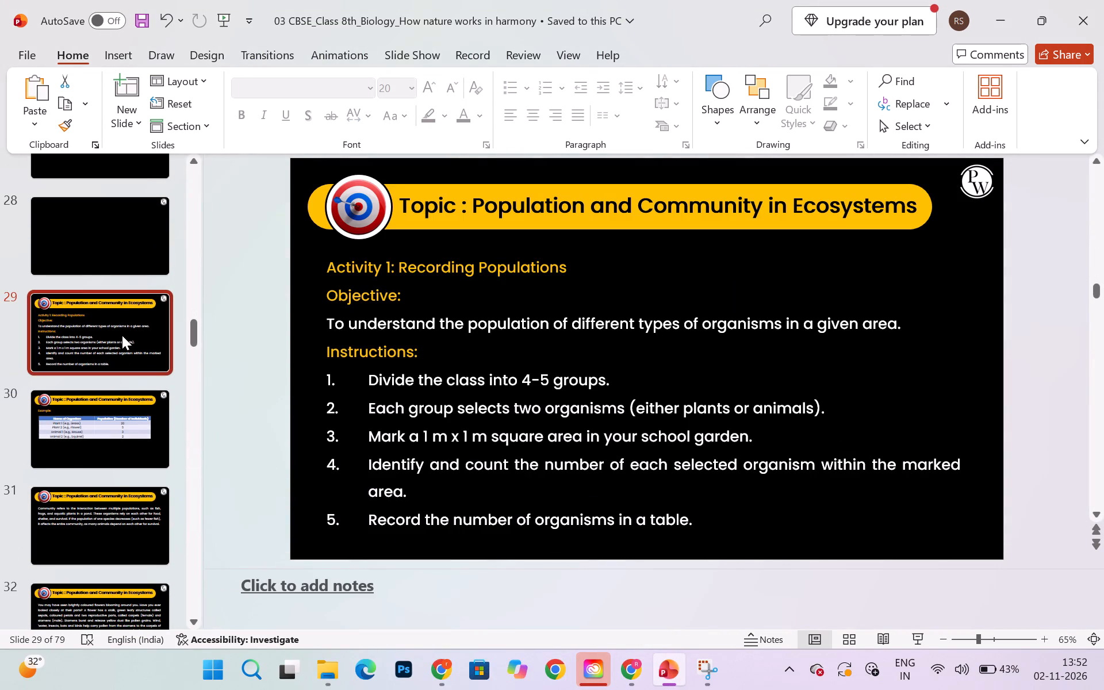
click(109, 415)
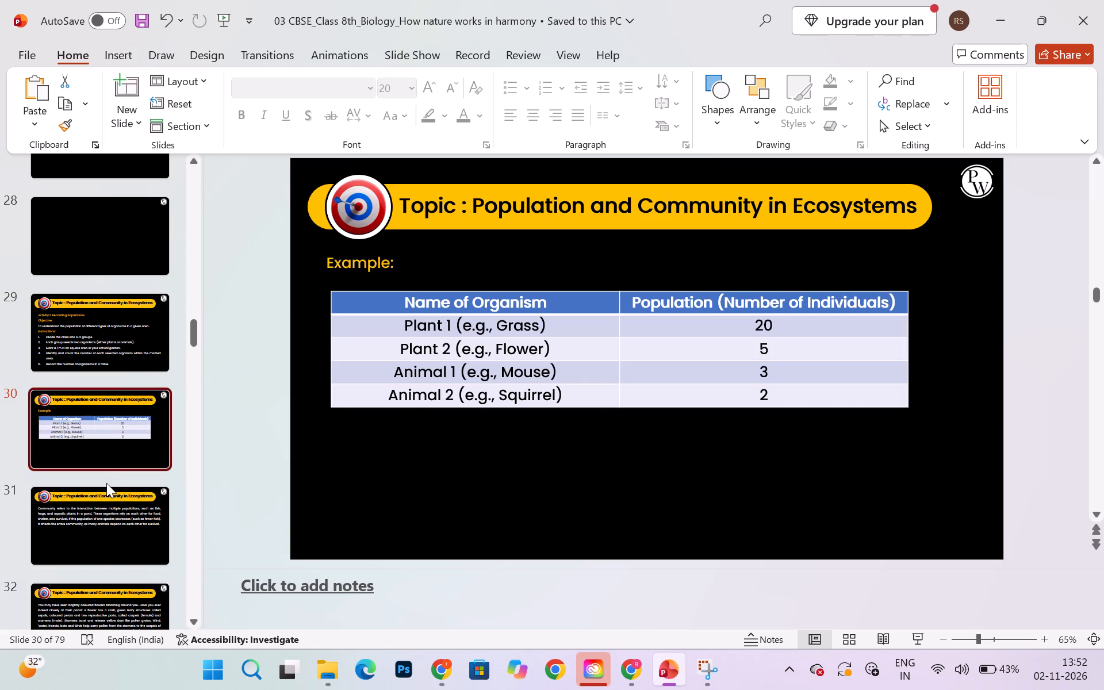
click(125, 488)
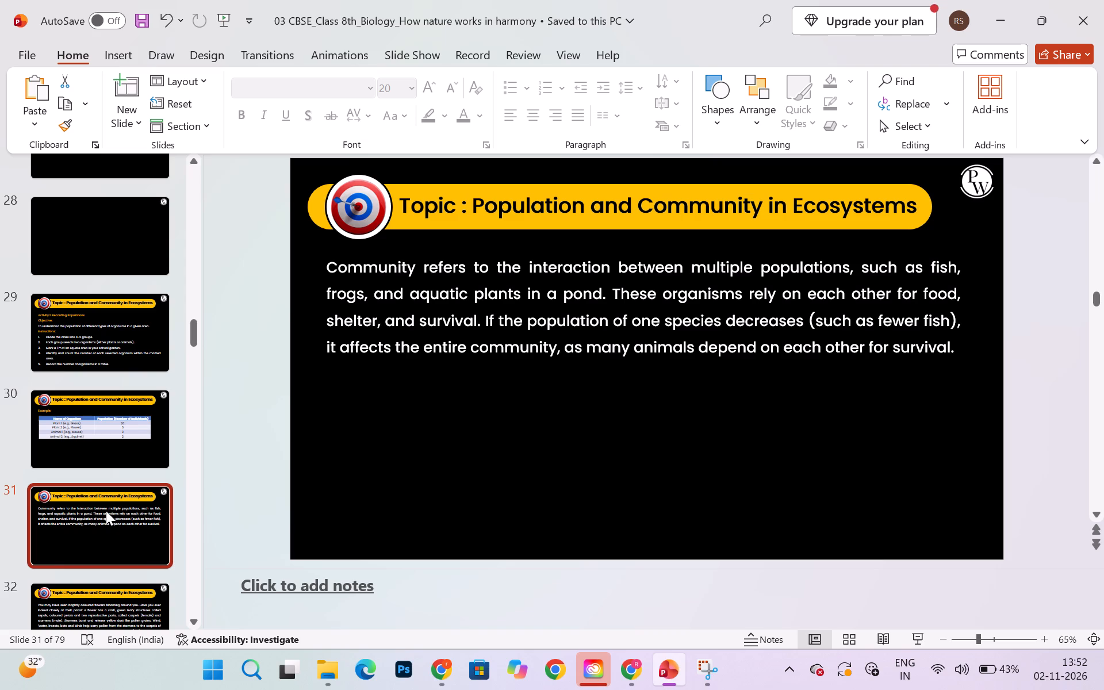
scroll(106, 511, down, 1)
click(106, 485)
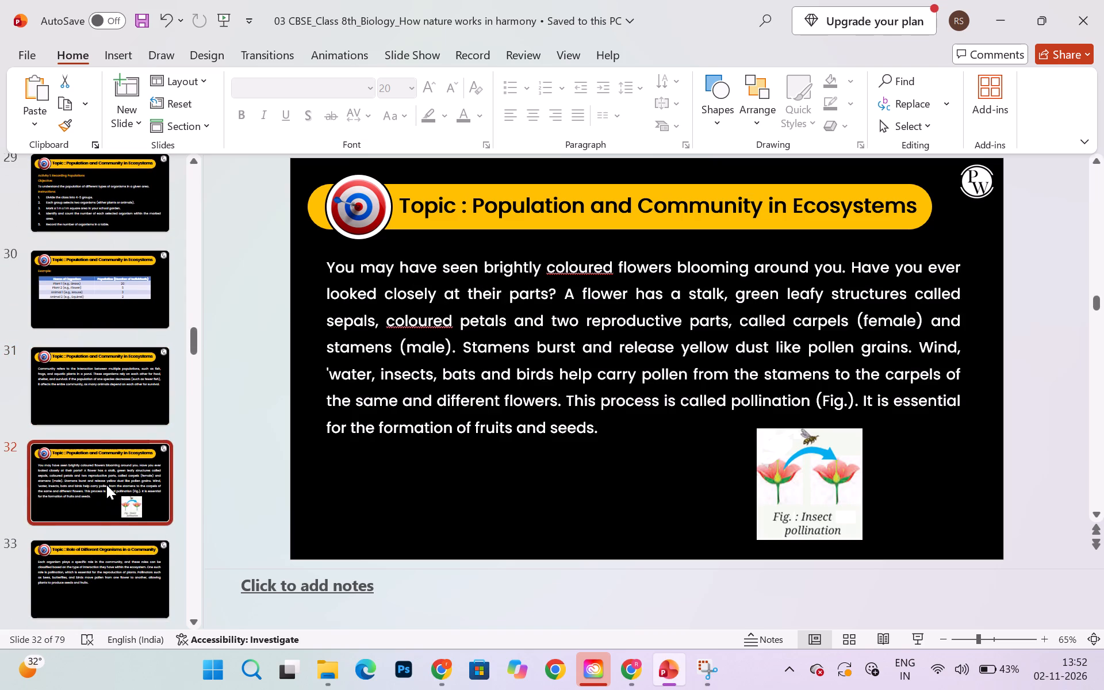
click(87, 567)
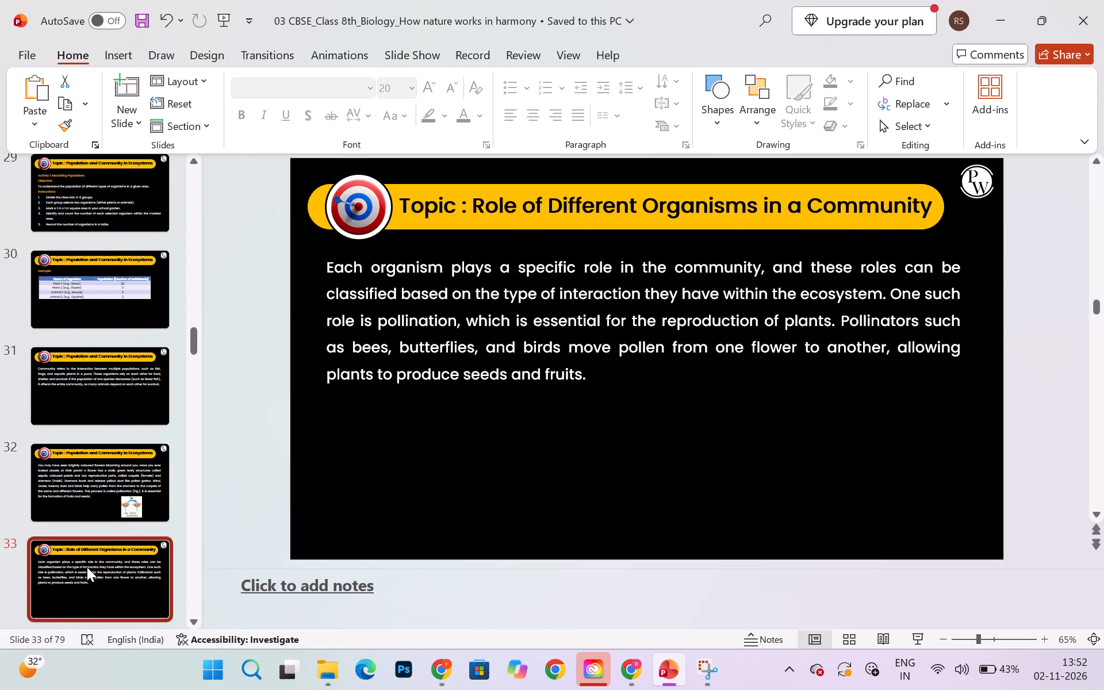
scroll(87, 567, down, 1)
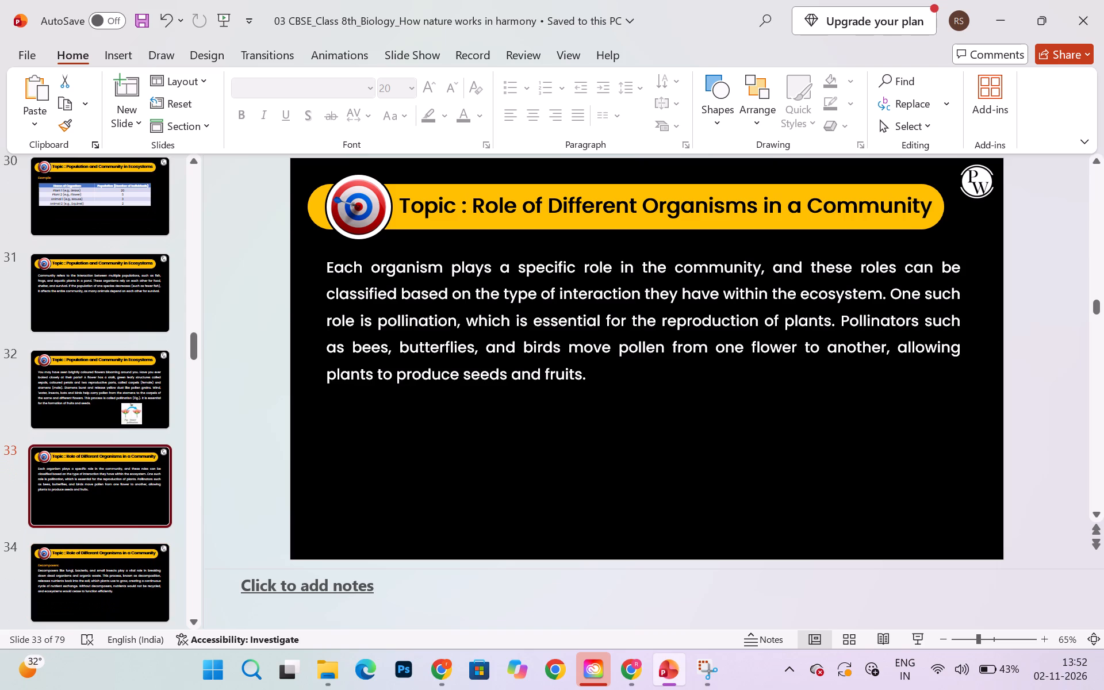
drag(474, 212, 858, 217)
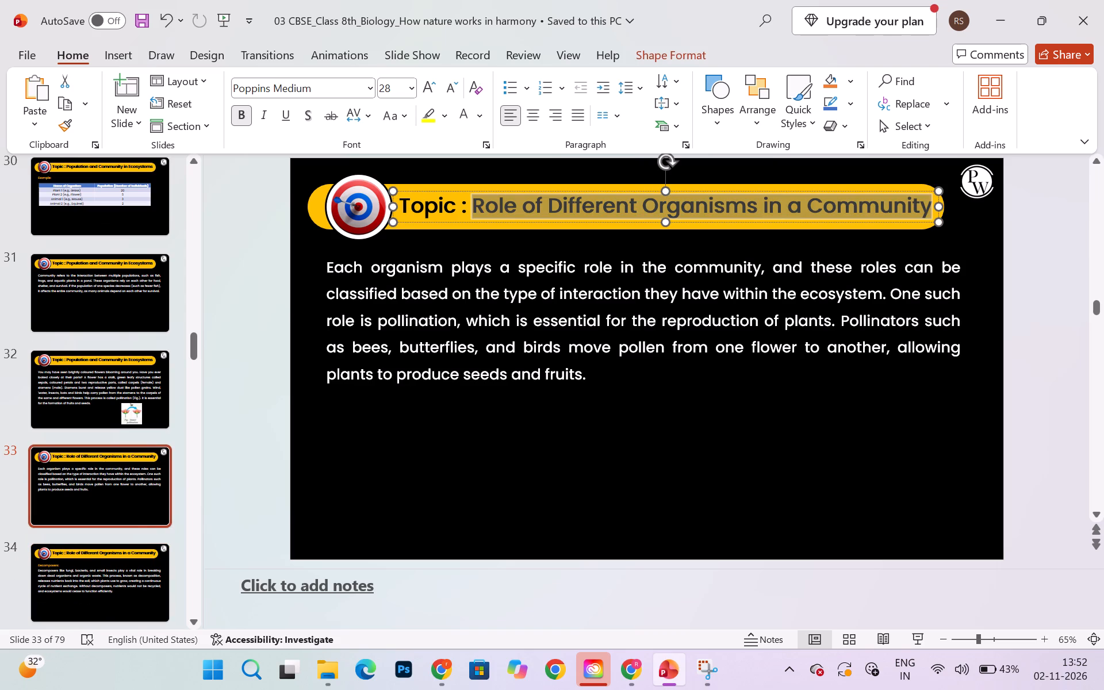
drag(858, 217, 881, 214)
key(ctrl+c)
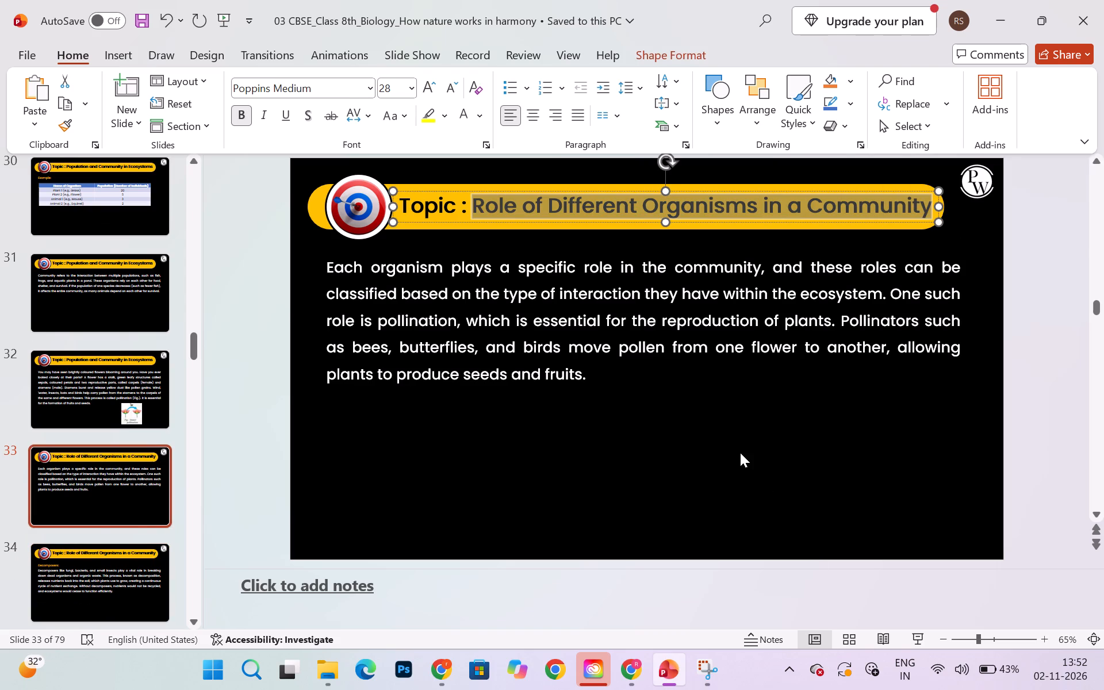
click(740, 453)
click(85, 566)
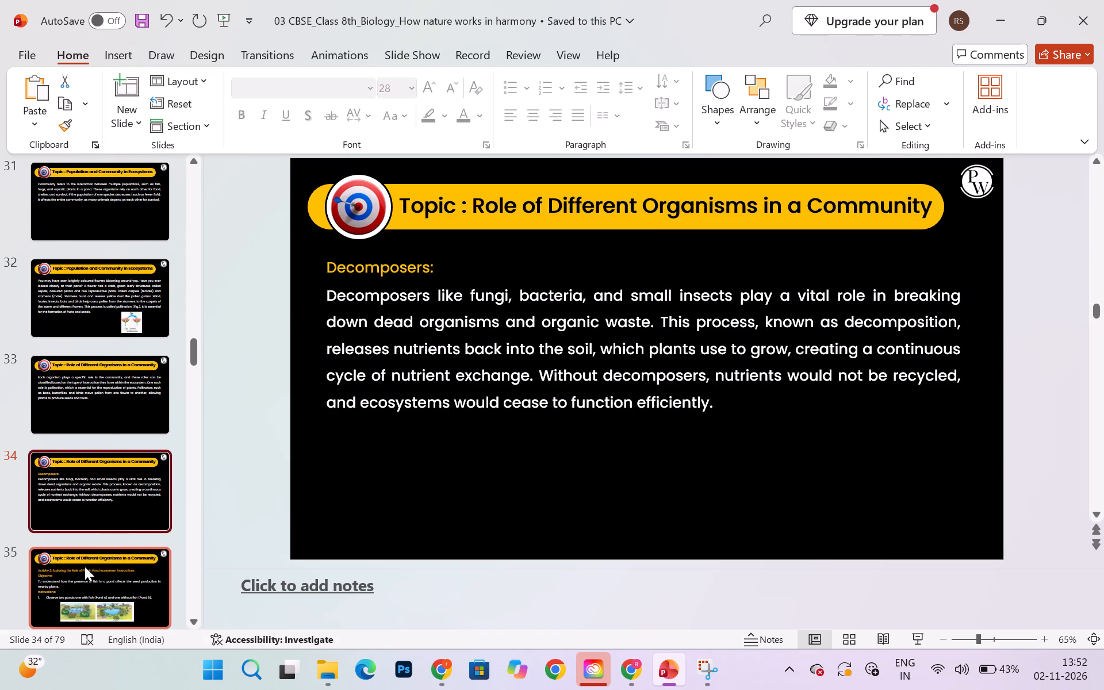
click(114, 416)
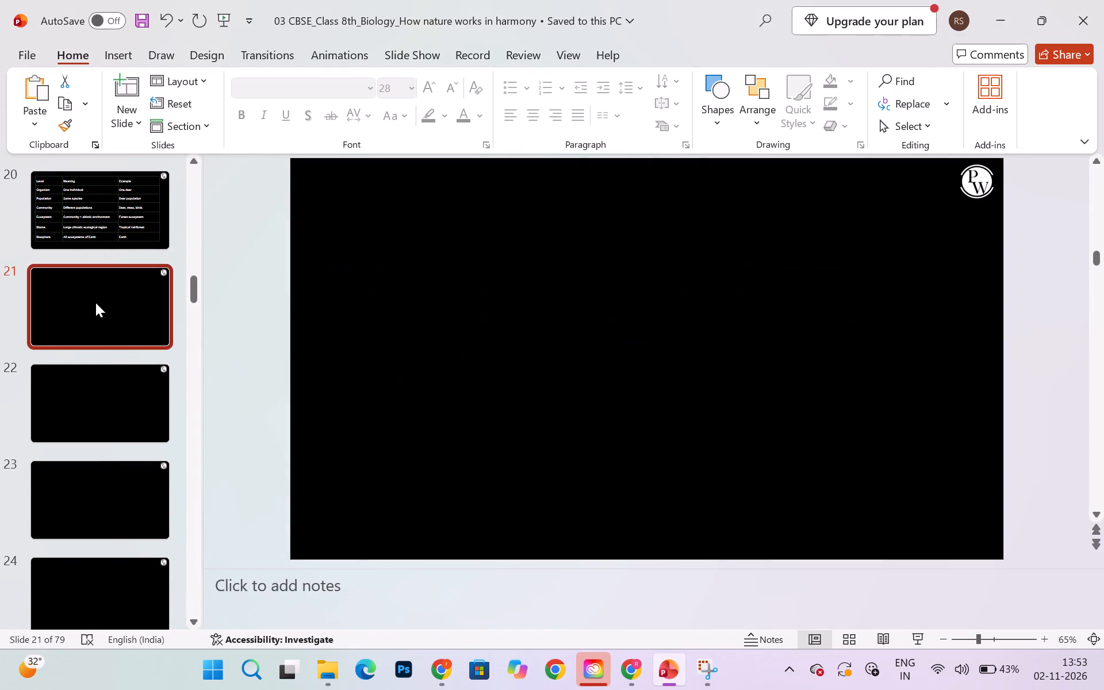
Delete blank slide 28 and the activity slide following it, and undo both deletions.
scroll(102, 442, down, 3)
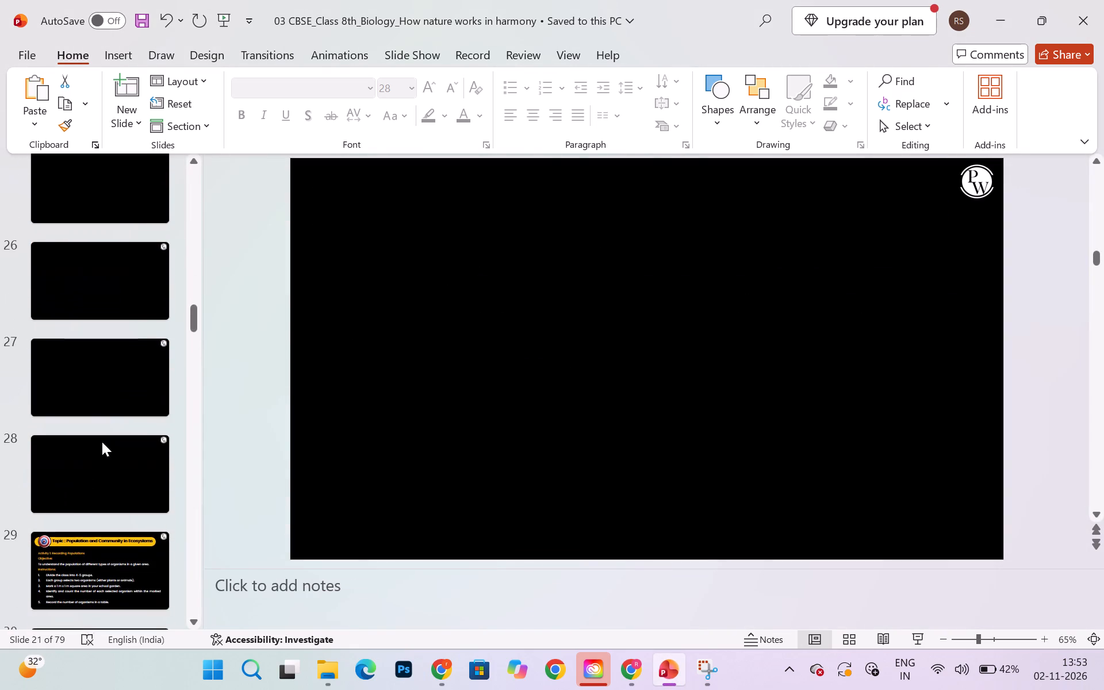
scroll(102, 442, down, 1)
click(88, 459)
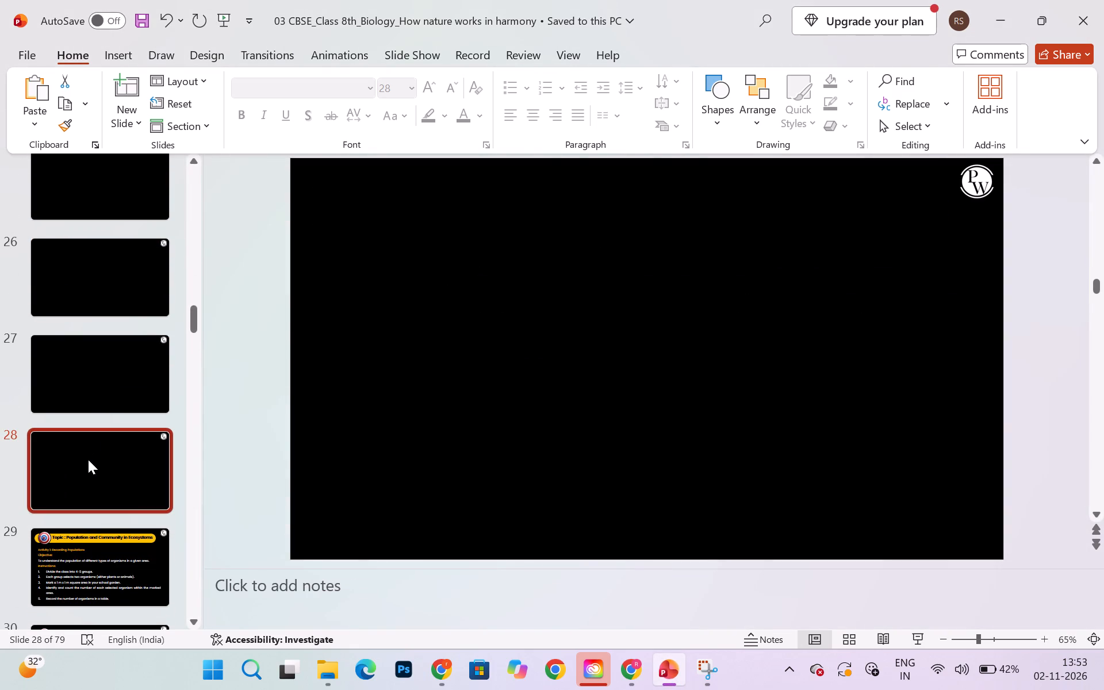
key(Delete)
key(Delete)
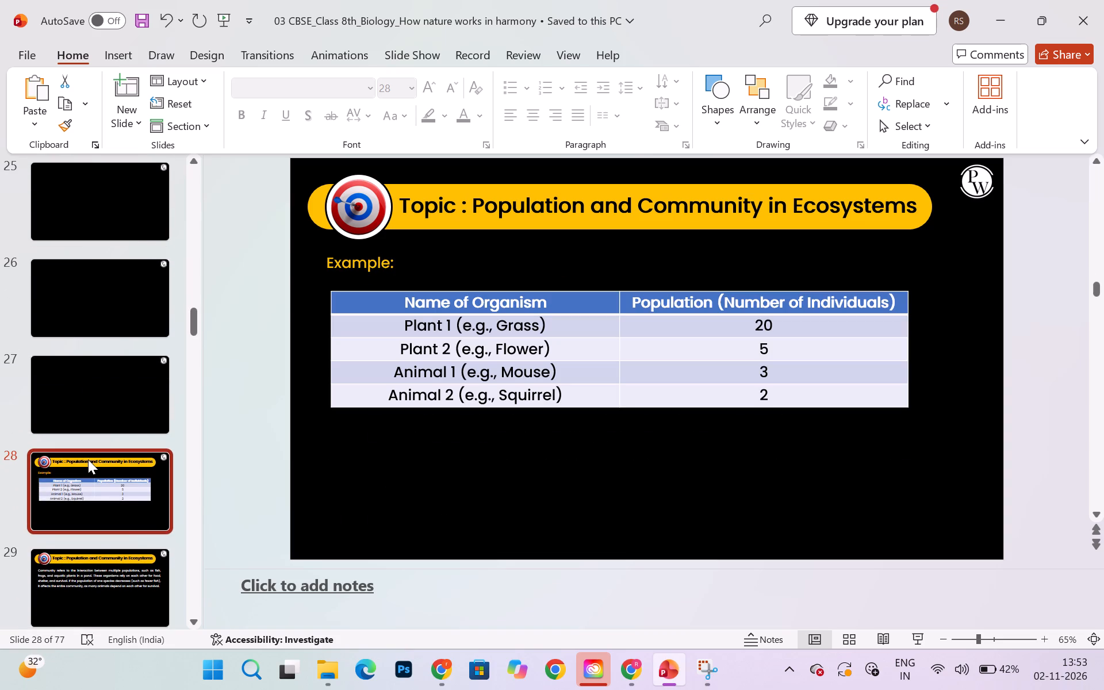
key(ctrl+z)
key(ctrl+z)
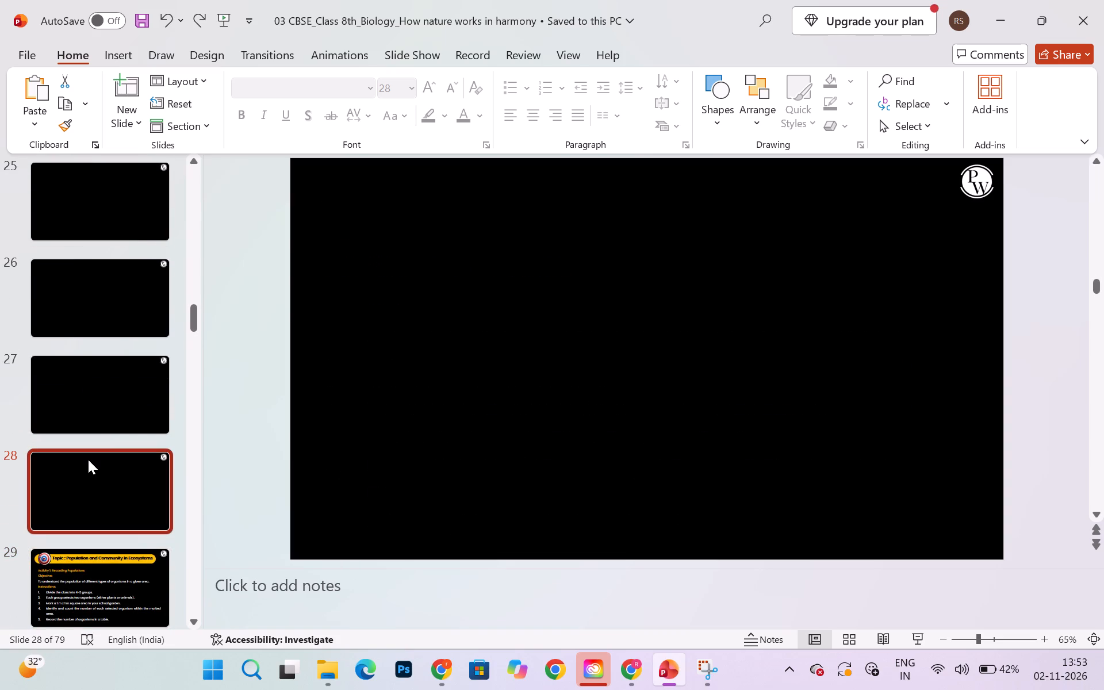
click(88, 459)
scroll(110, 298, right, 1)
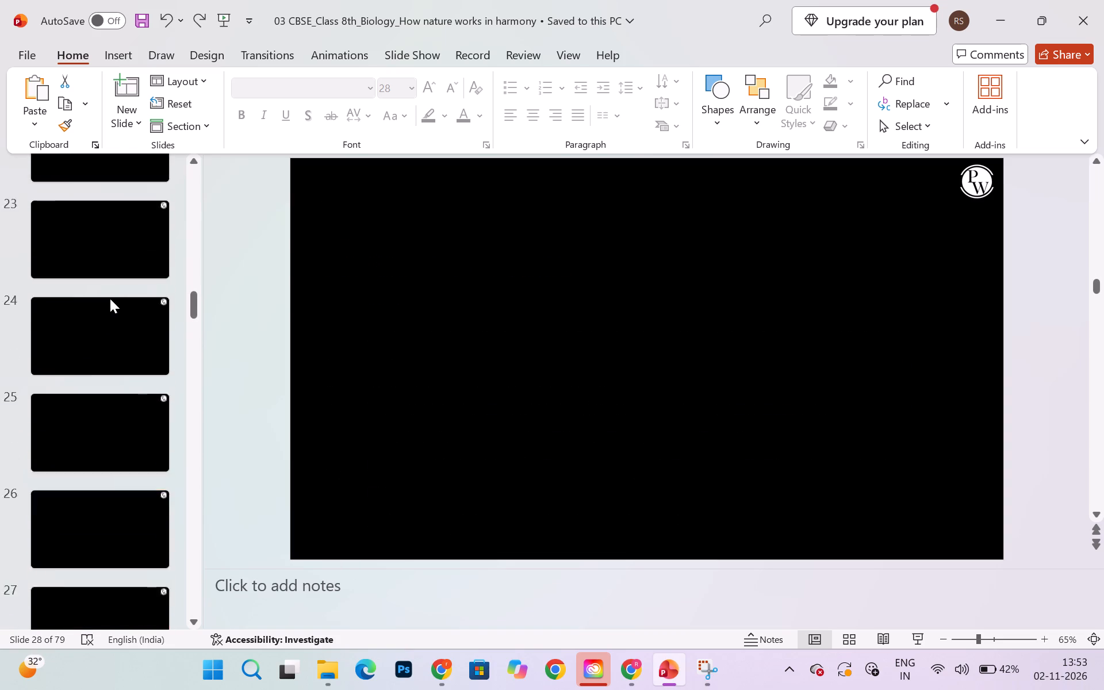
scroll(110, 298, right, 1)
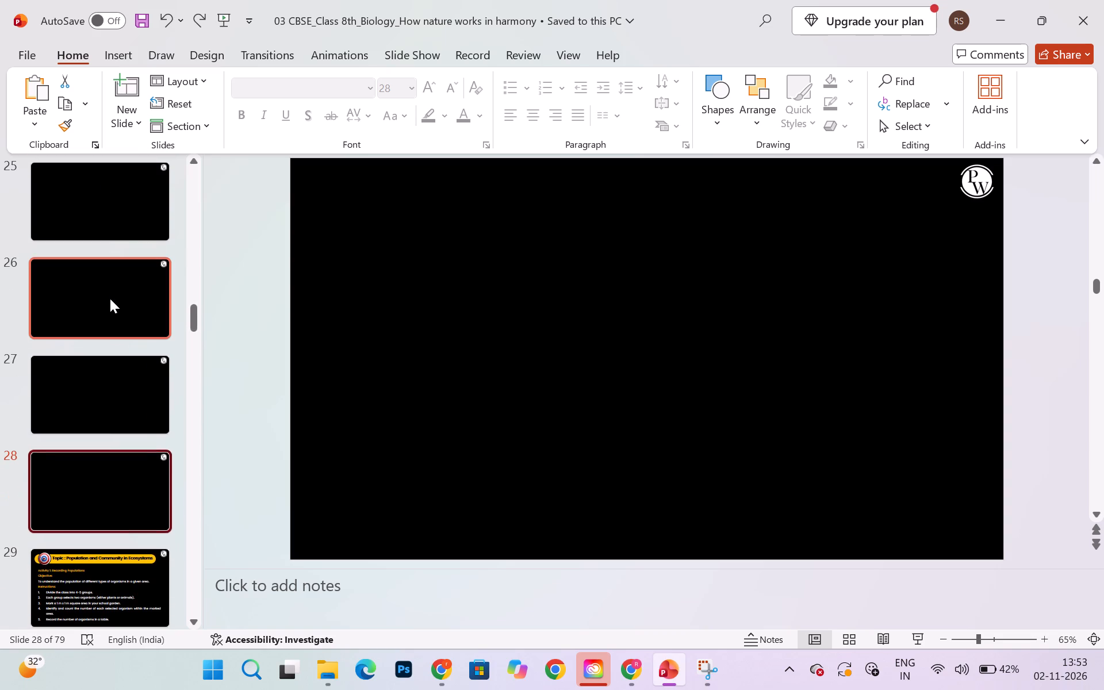
Delete all the blank slides, 21 through 28, between the ecological levels table slide and the Activity 1: Recording Populations slide.
key(BackSpace)
scroll(110, 298, up, 1)
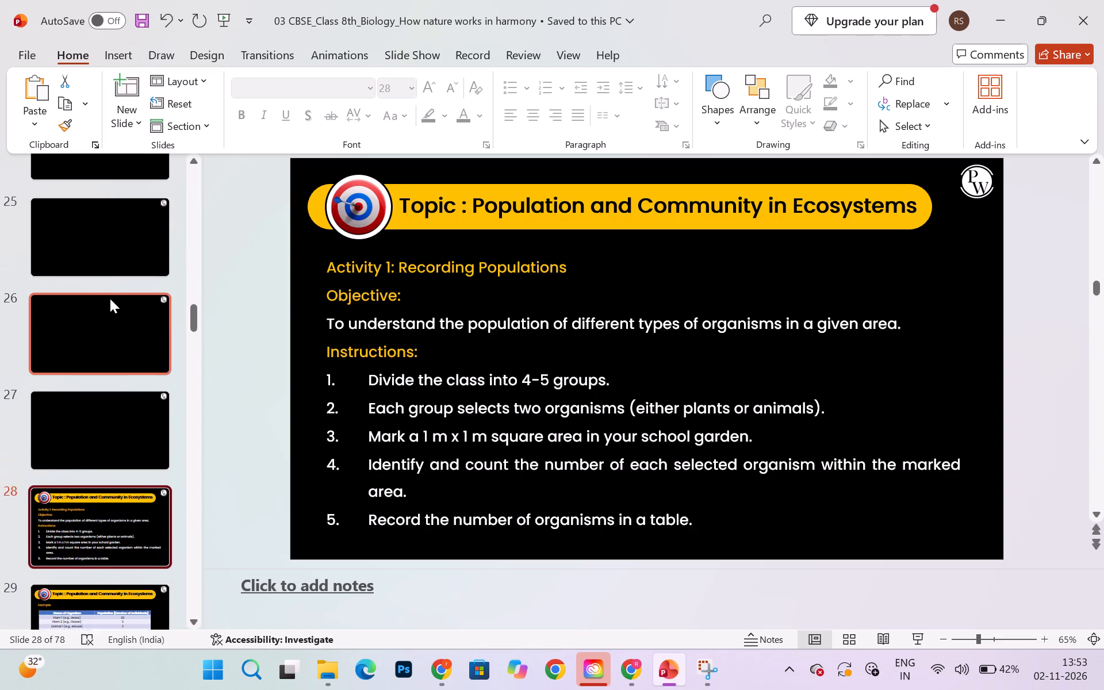
scroll(110, 298, up, 4)
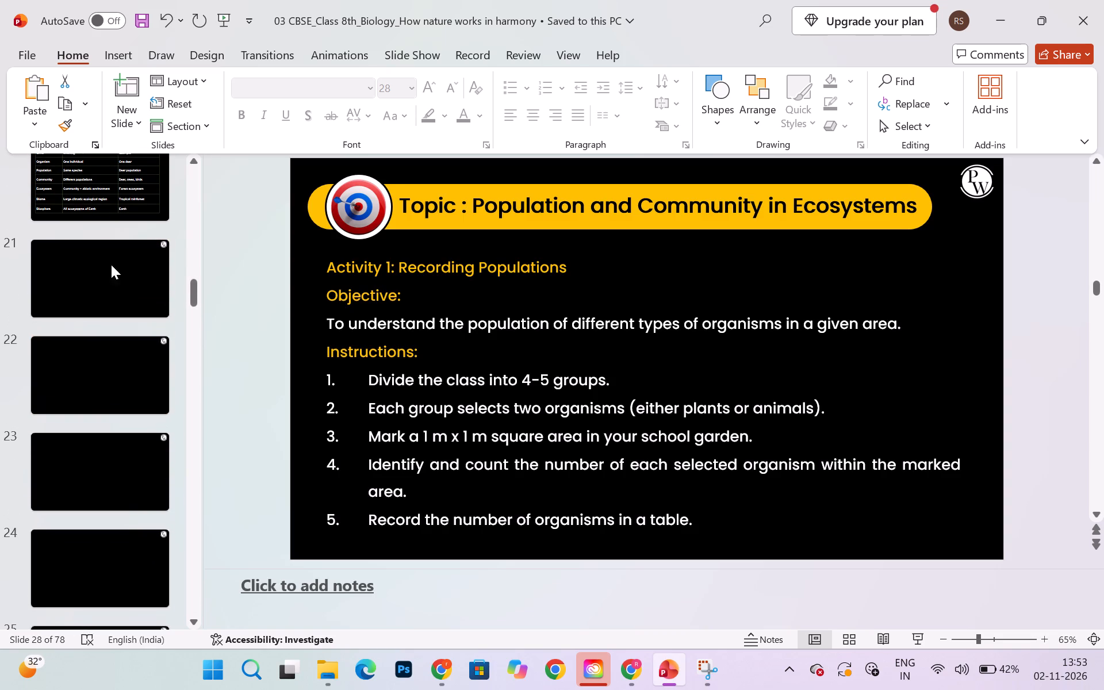
click(106, 273)
key(BackSpace)
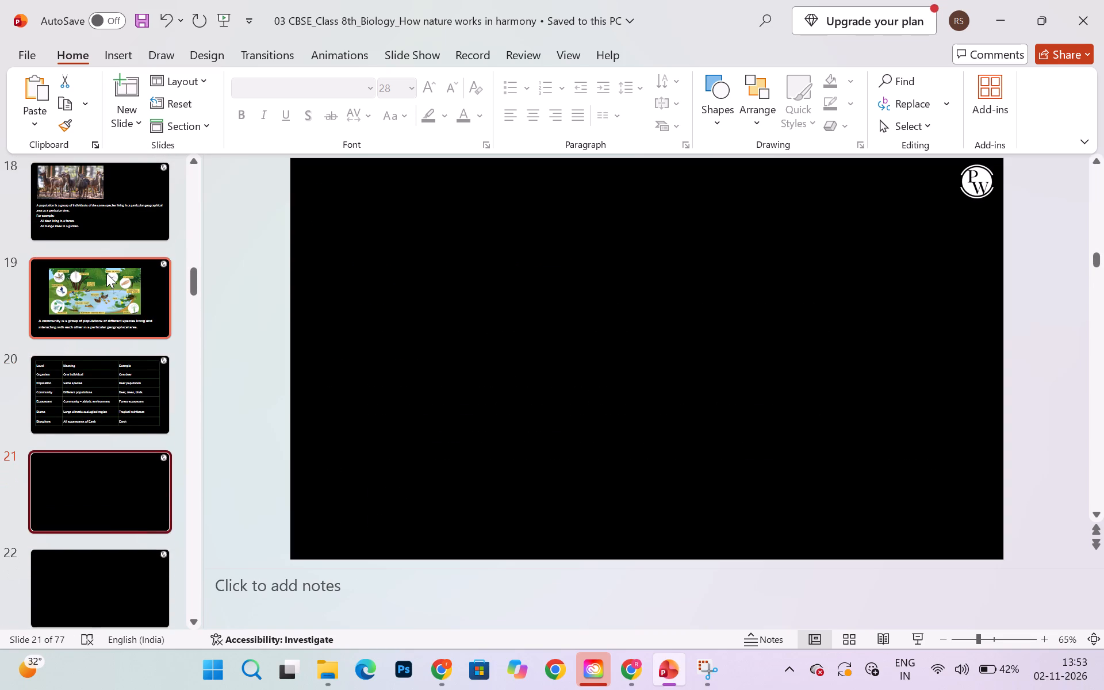
key(BackSpace)
key(BackSpace)
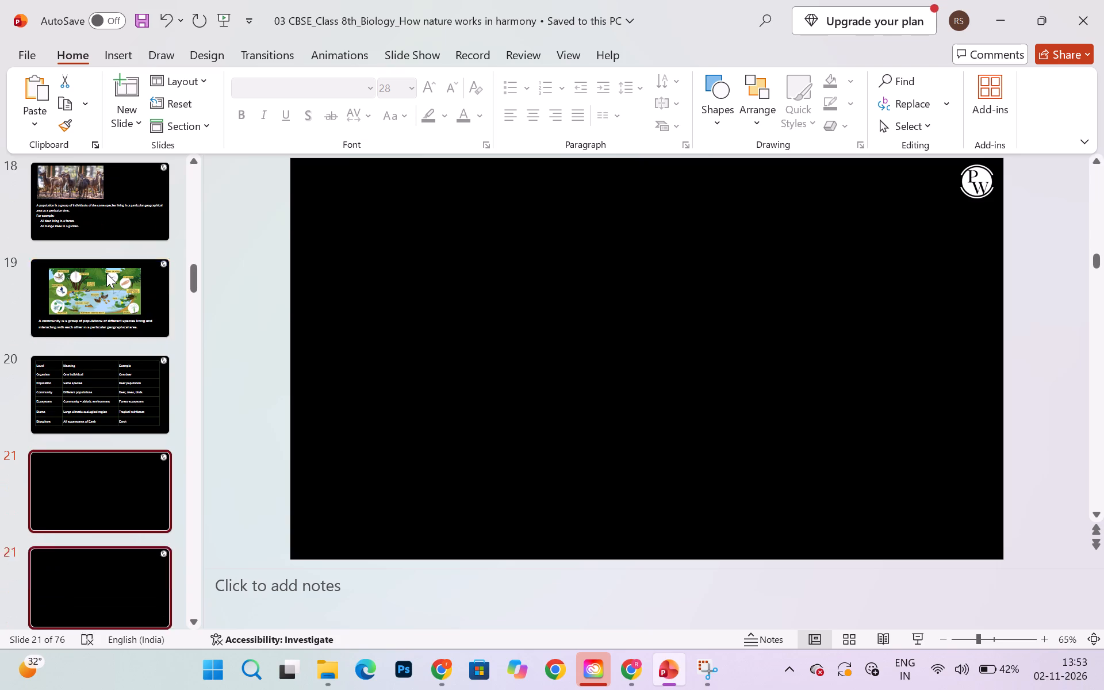
key(BackSpace)
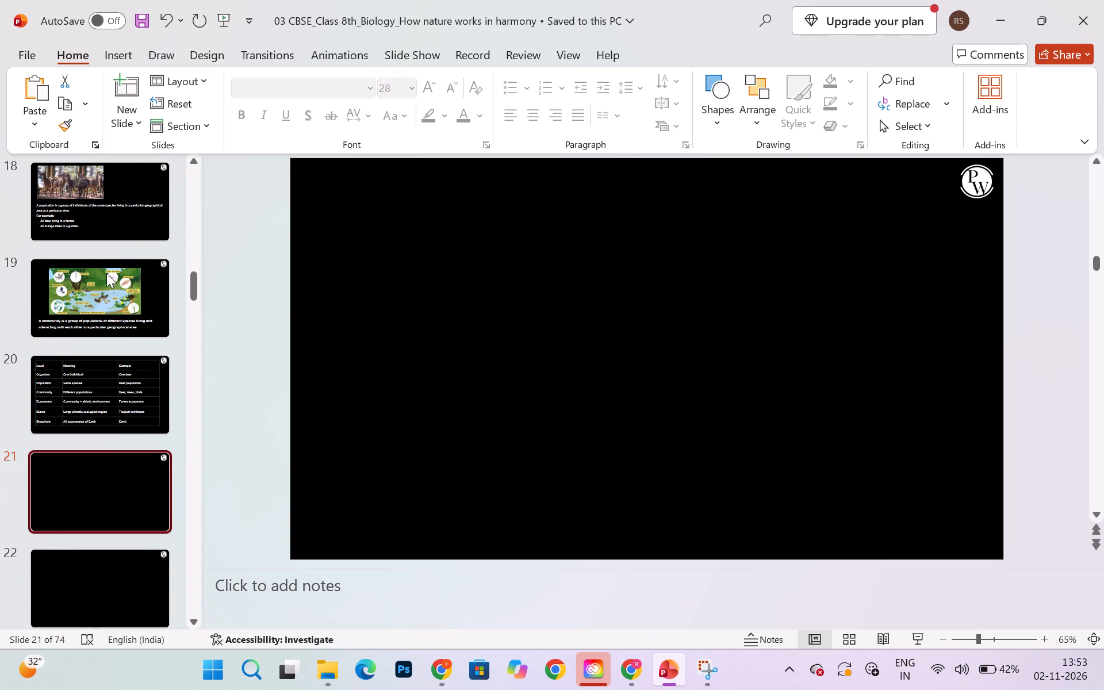
key(BackSpace)
key(BackSpace)
key(BackSpace)
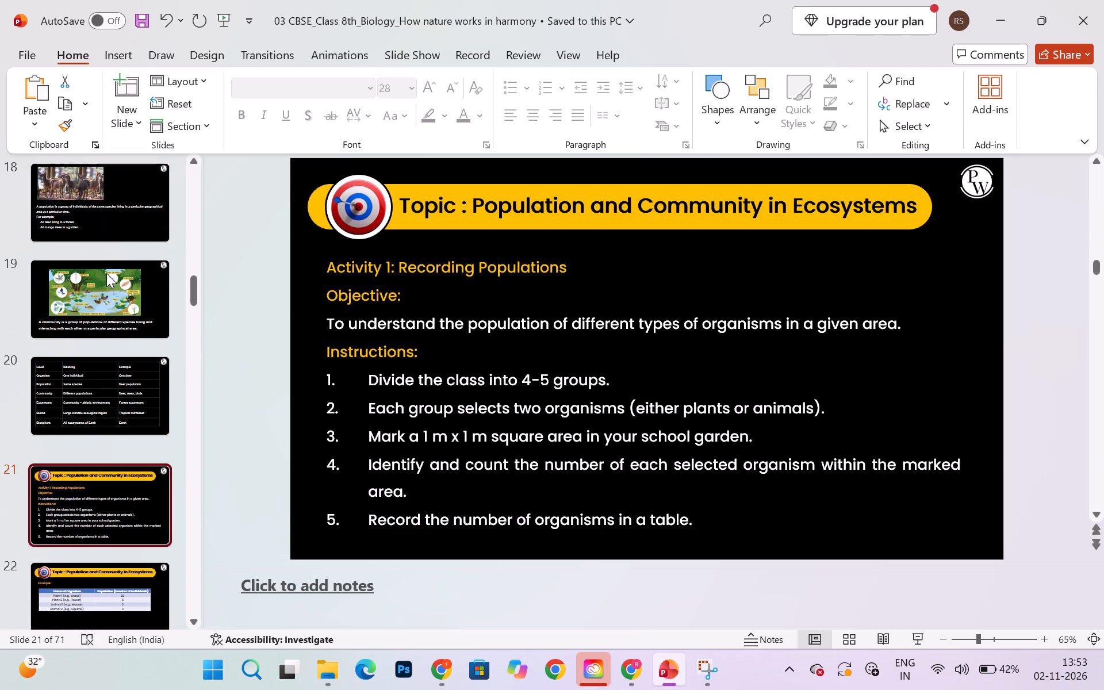
Review the slides from Activity 1: Recording Populations to Activity 2 on pond fish, then return to the Decomposers slide.
click(68, 484)
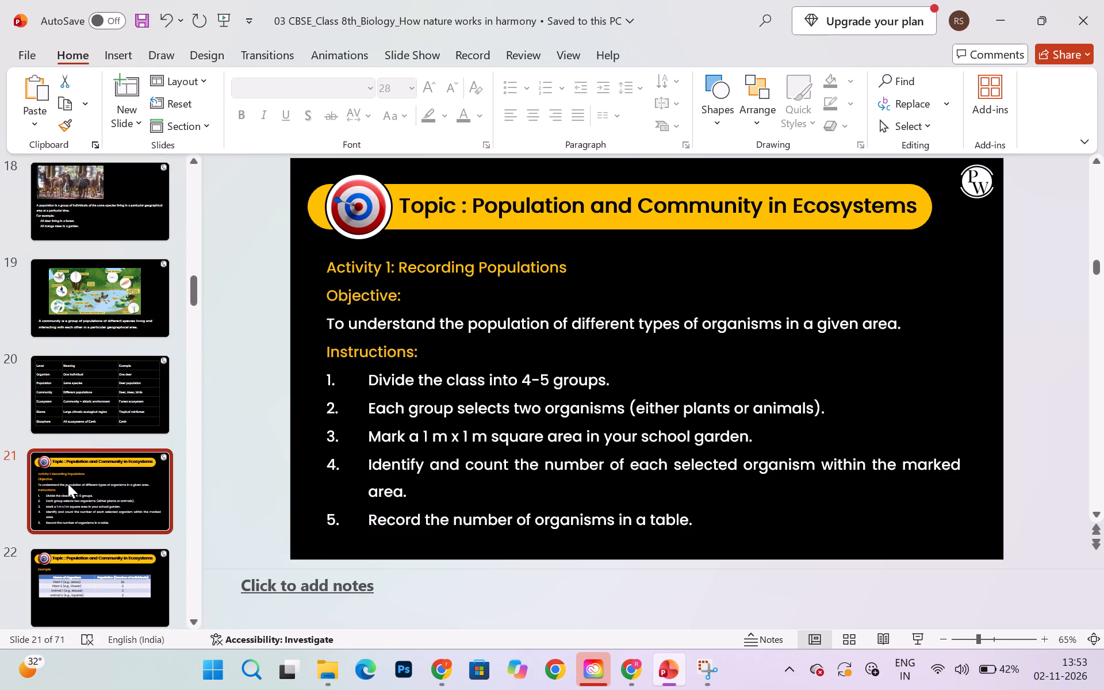
key(Down)
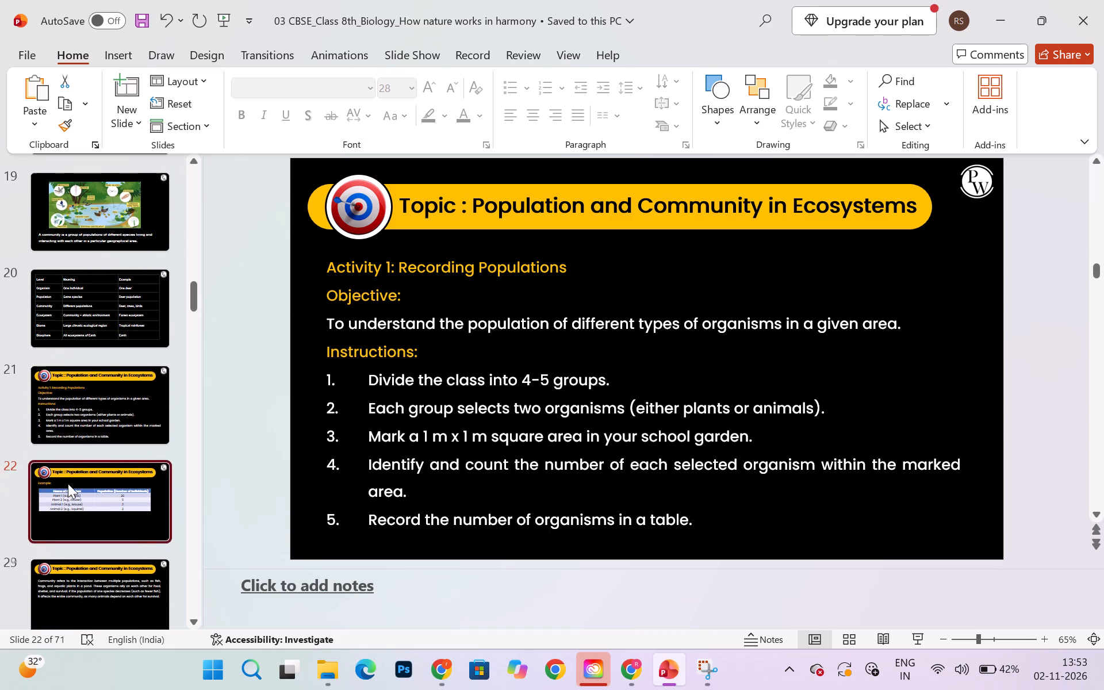
key(Down)
key(Down)
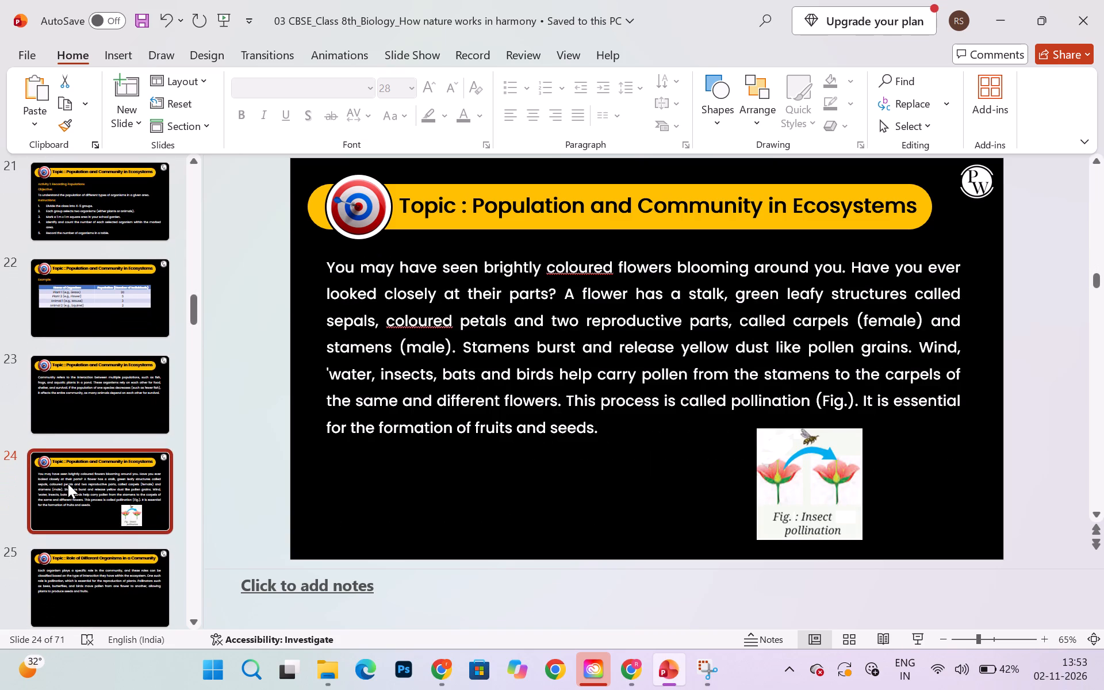
key(Down)
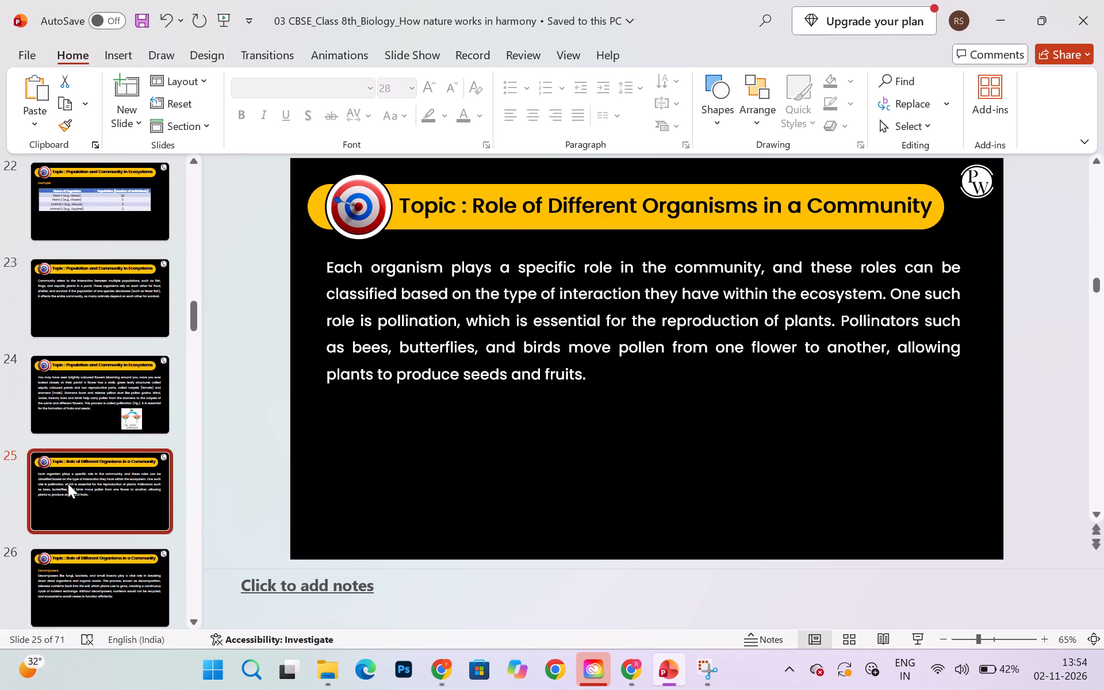
scroll(68, 484, down, 1)
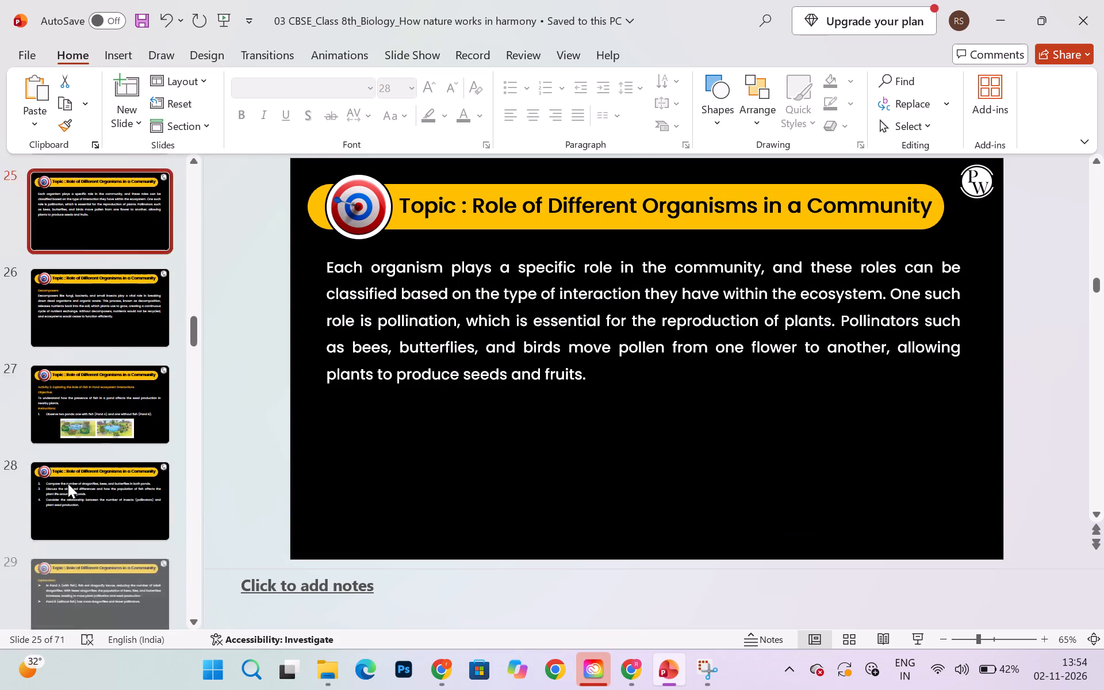
scroll(68, 484, down, 1)
click(82, 422)
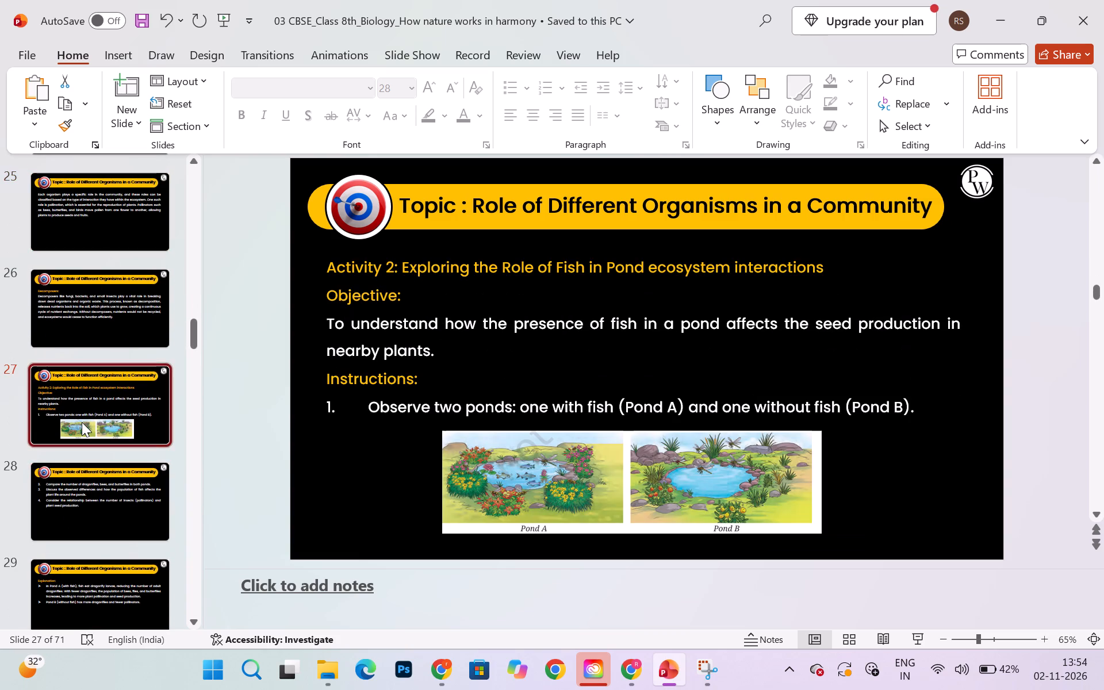
click(84, 272)
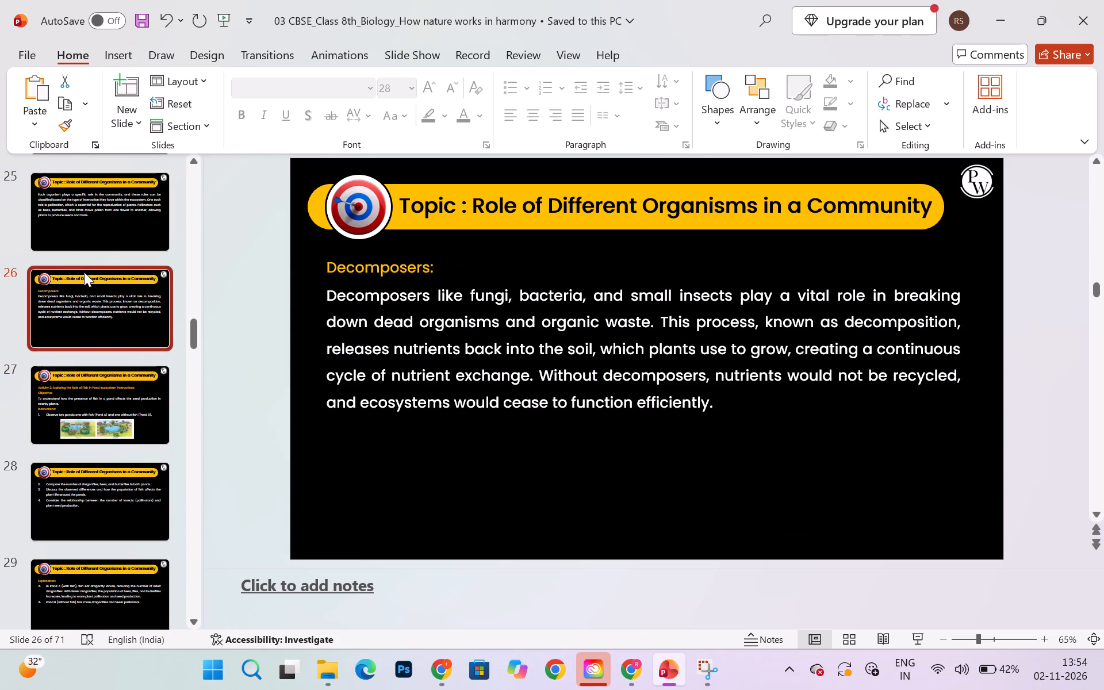